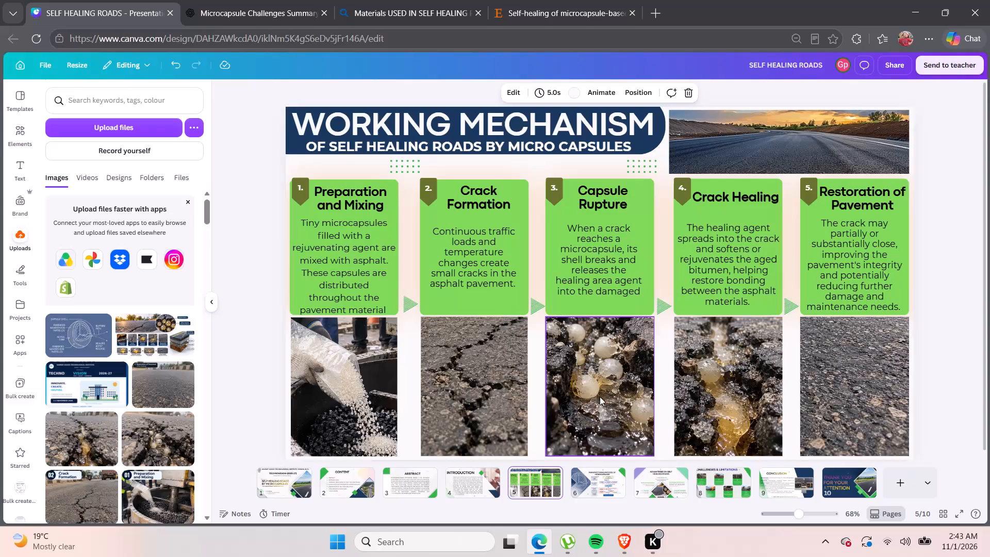
# Review the presentation's slides, covering the working mechanism, manufacturing process, introduction, advantages, content, title and closing pages.
pyautogui.scroll(-1, 657, 426)
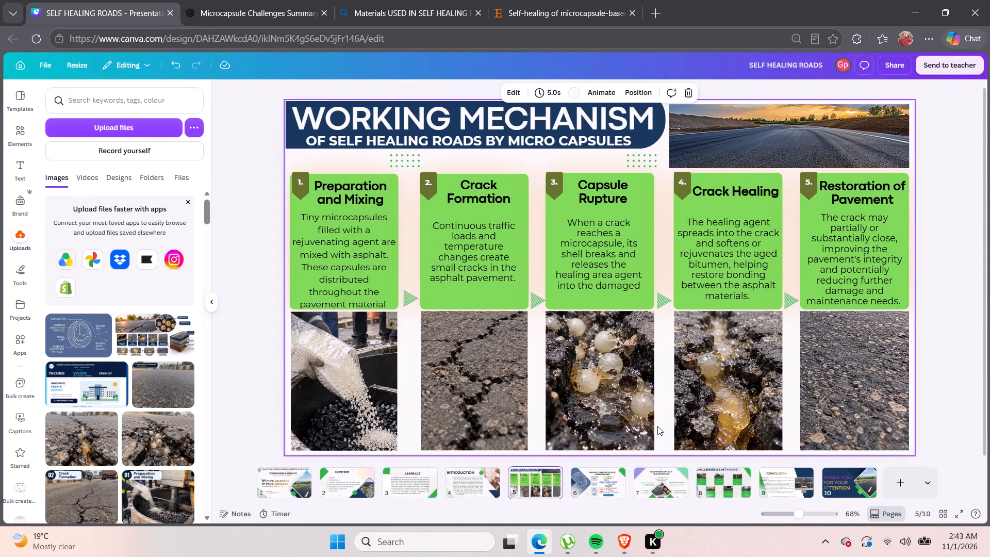
pyautogui.scroll(-1, 657, 426)
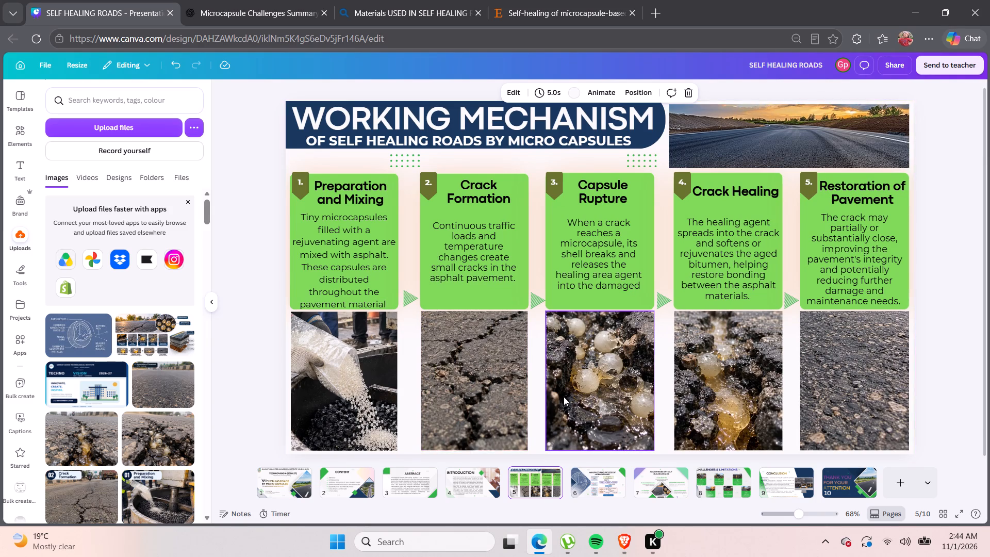
pyautogui.click(605, 484)
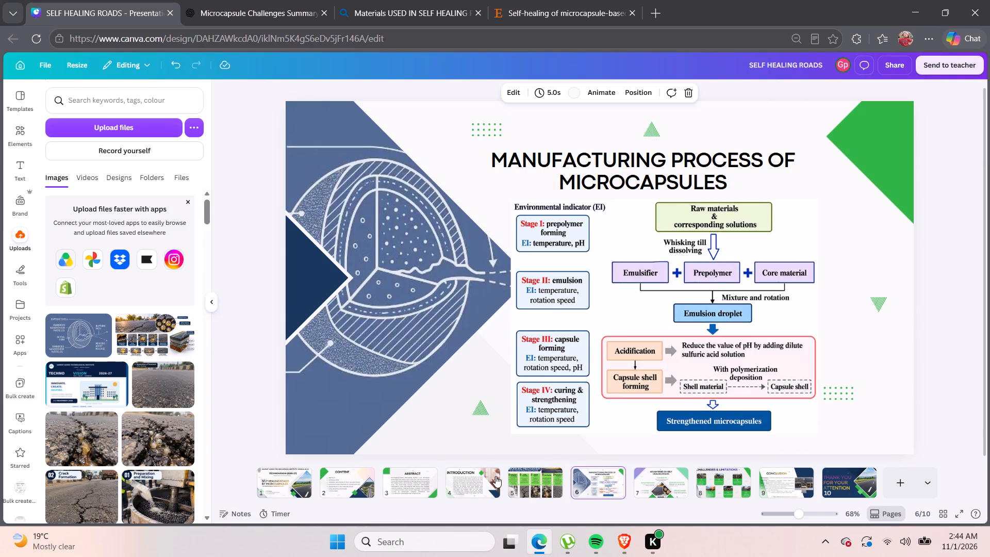
pyautogui.click(477, 479)
pyautogui.moveTo(675, 473); pyautogui.dragTo(723, 478)
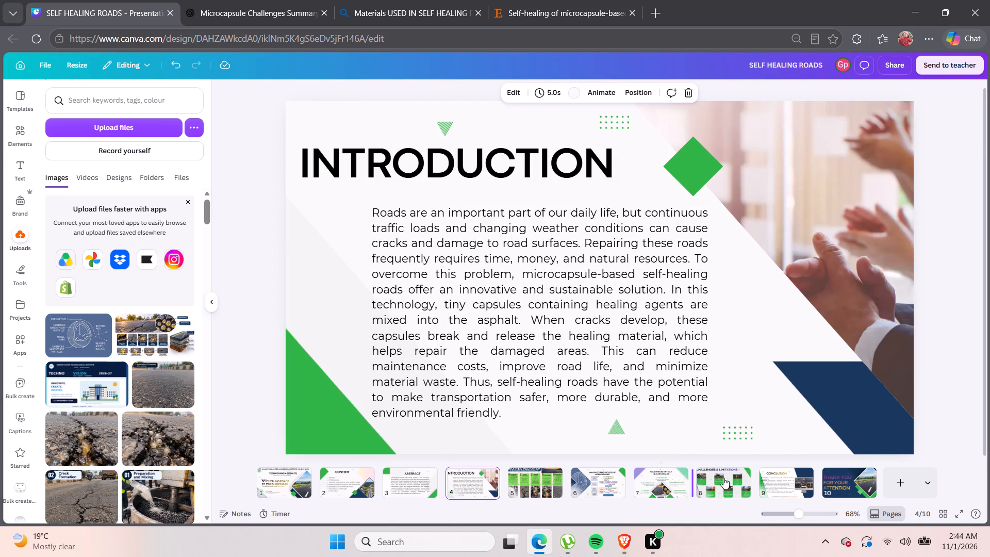
pyautogui.moveTo(723, 478); pyautogui.dragTo(726, 479)
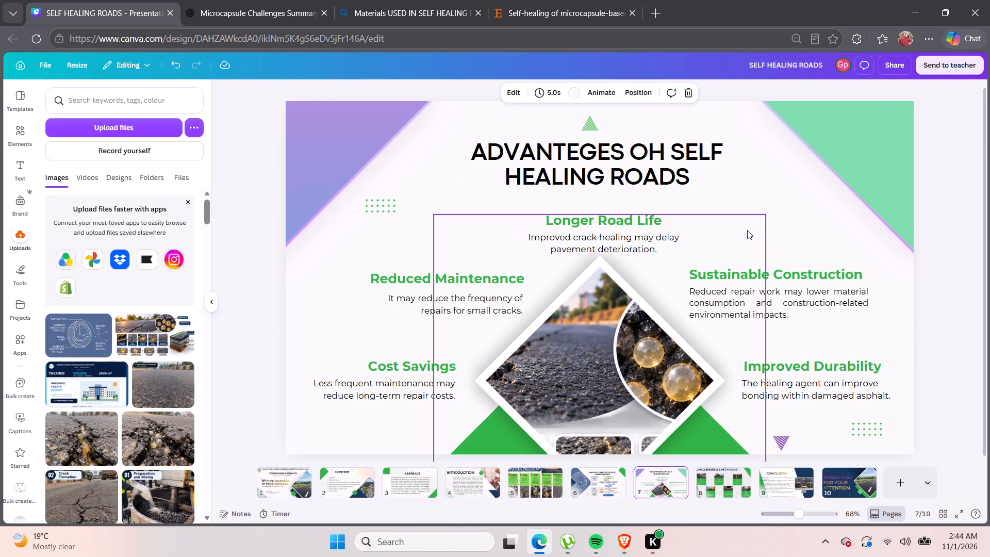
pyautogui.click(929, 226)
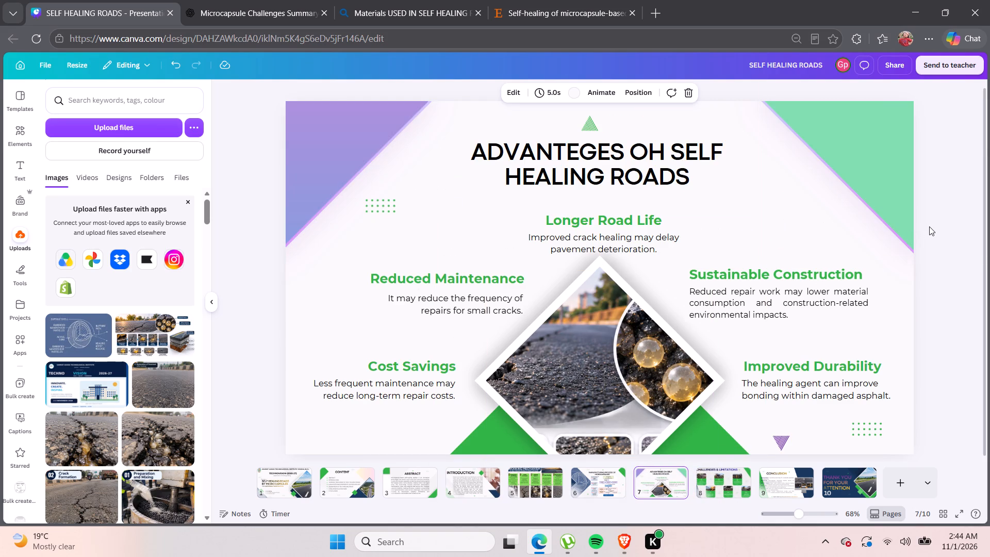
pyautogui.keyDown('ctrl'); pyautogui.scroll(-2, 929, 226); pyautogui.keyUp('ctrl')
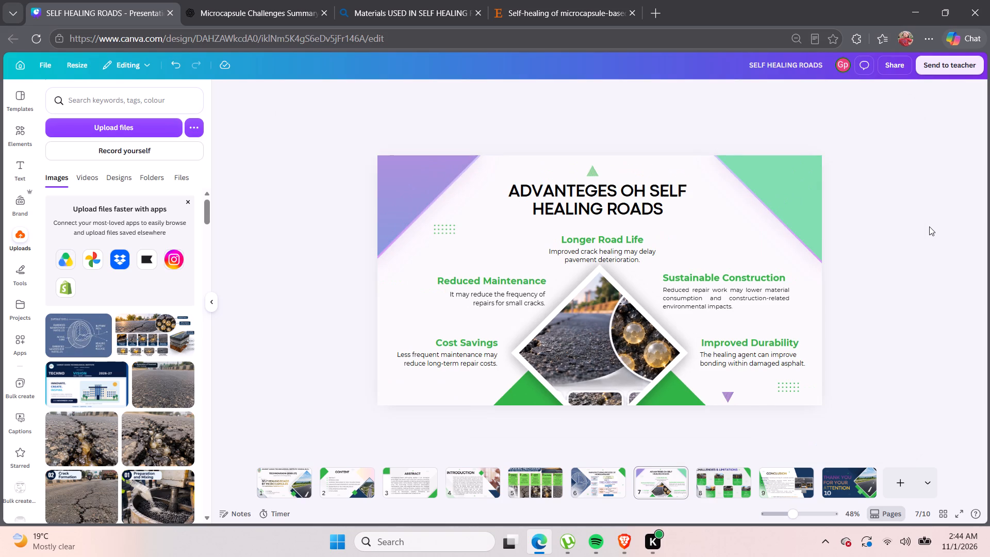
pyautogui.keyDown('ctrl'); pyautogui.scroll(1, 929, 226); pyautogui.keyUp('ctrl')
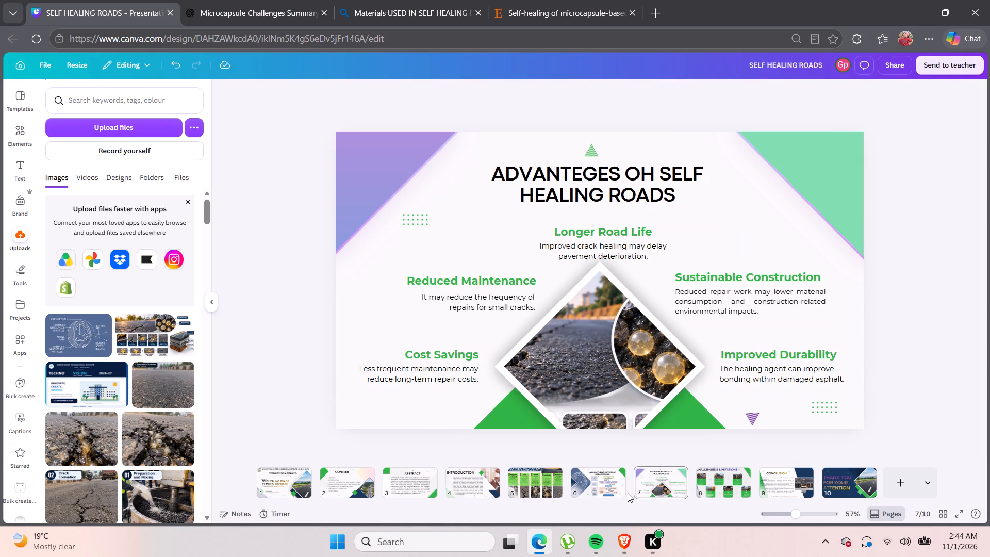
pyautogui.click(363, 485)
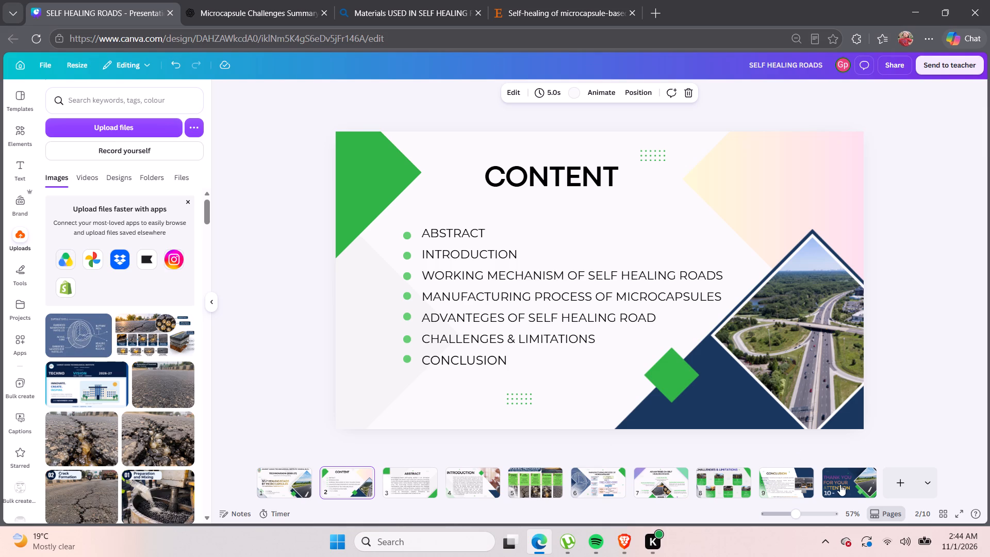
pyautogui.click(872, 487)
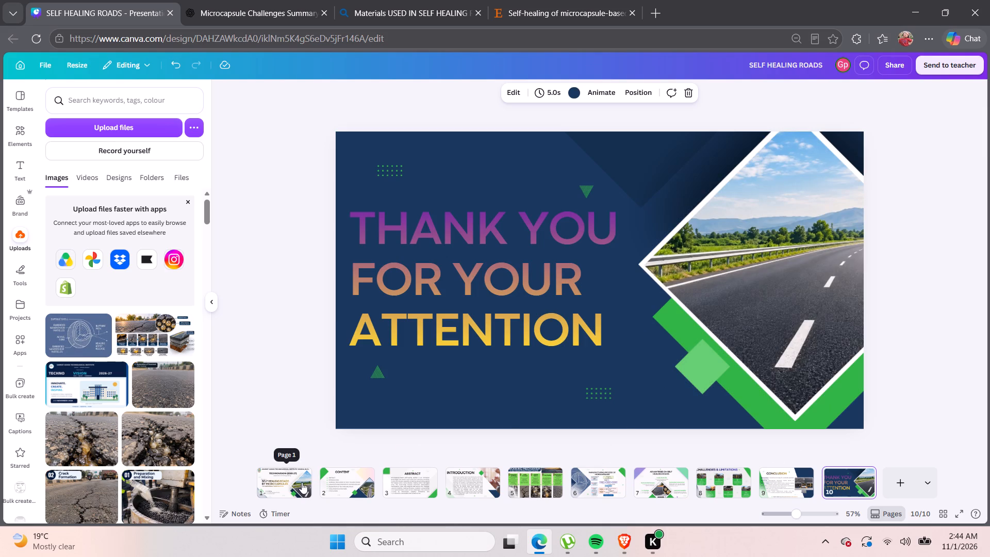
pyautogui.click(302, 482)
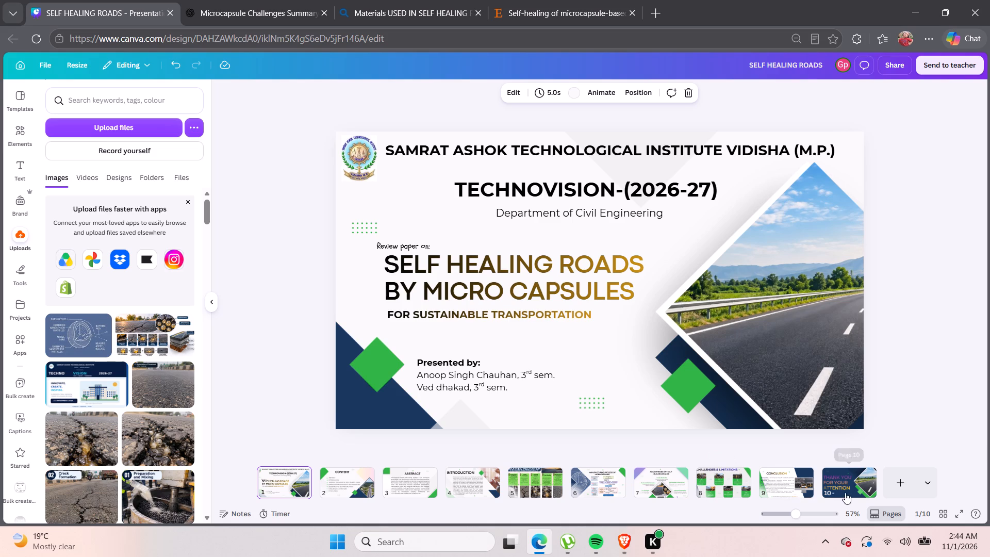
pyautogui.click(844, 490)
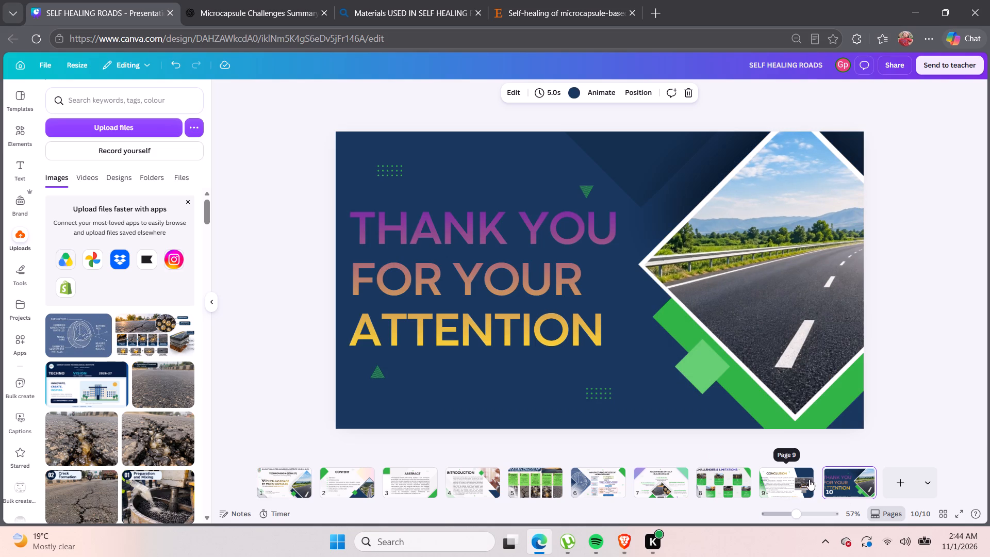
# Examine the Conclusion slide and its before-and-after healing illustration up close, and recheck the title slide.
pyautogui.click(809, 479)
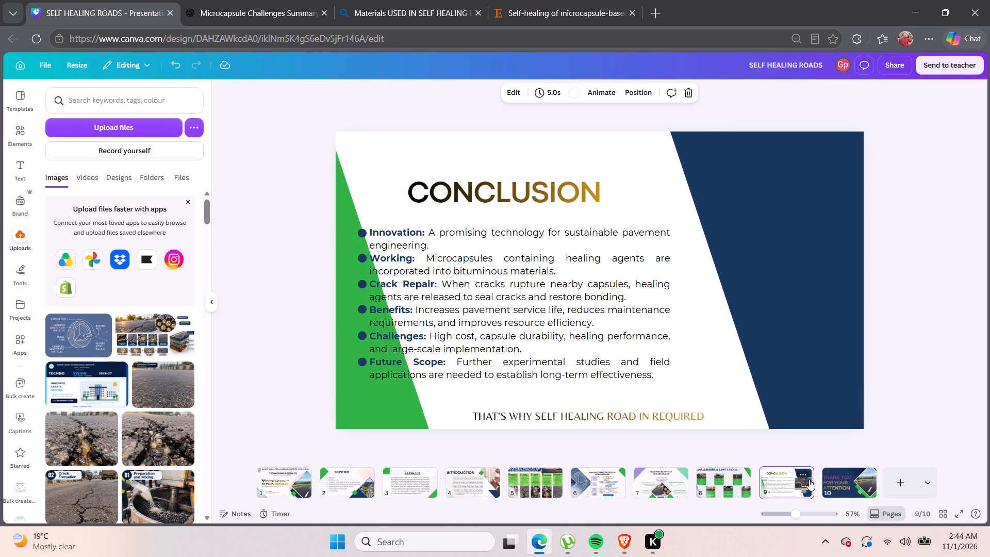
pyautogui.click(809, 479)
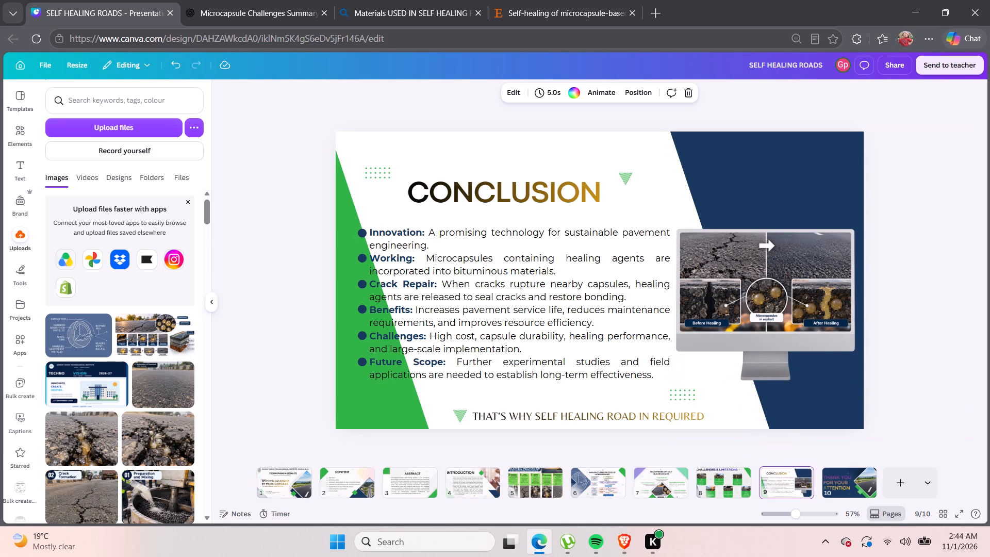
pyautogui.keyDown('ctrl'); pyautogui.scroll(7, 752, 298); pyautogui.keyUp('ctrl')
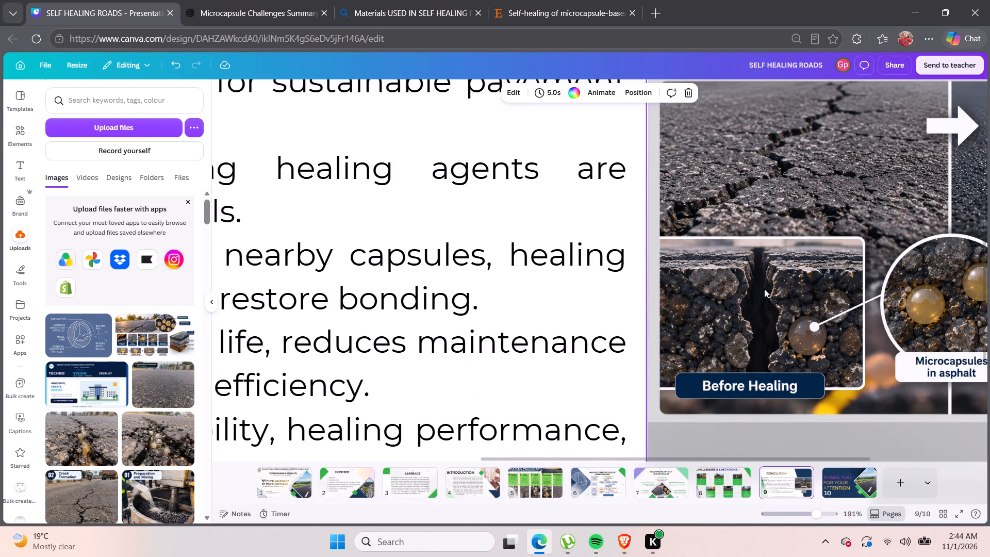
pyautogui.hscroll(-1, 781, 308)
pyautogui.keyDown('ctrl'); pyautogui.scroll(-1, 781, 308); pyautogui.keyUp('ctrl')
pyautogui.keyDown('ctrl'); pyautogui.hscroll(-1, 781, 308); pyautogui.keyUp('ctrl')
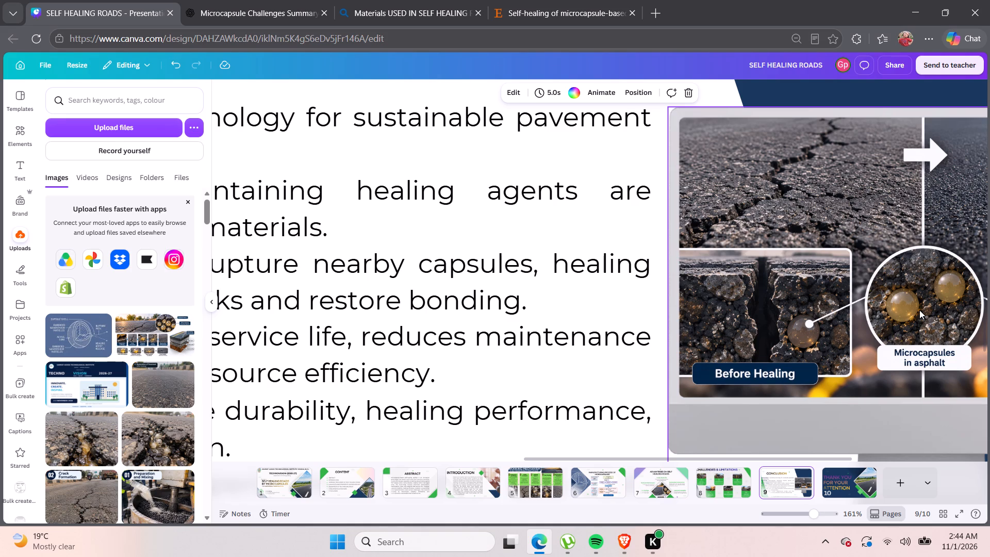
pyautogui.hscroll(-1, 919, 310)
pyautogui.keyDown('ctrl'); pyautogui.scroll(-3, 846, 302); pyautogui.keyUp('ctrl')
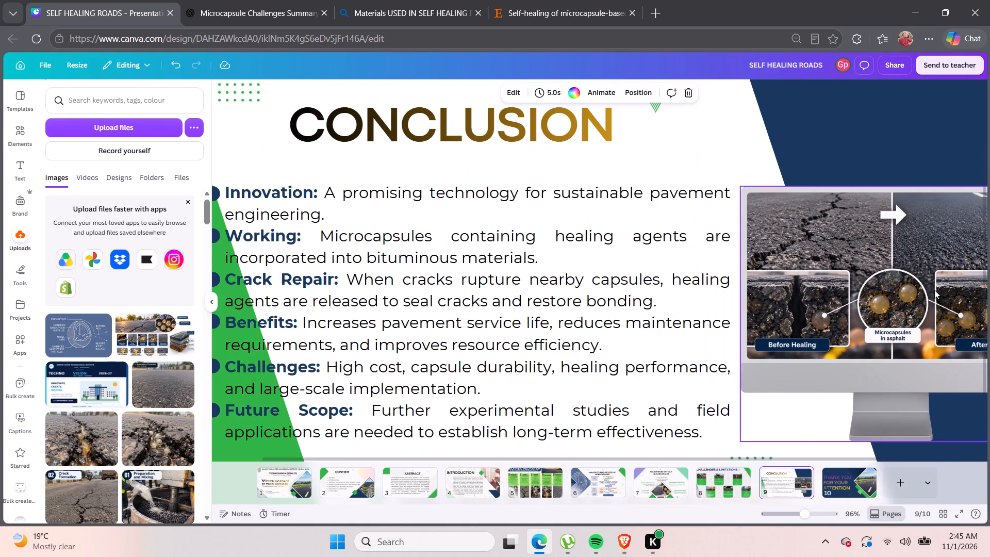
pyautogui.hscroll(-2, 934, 290)
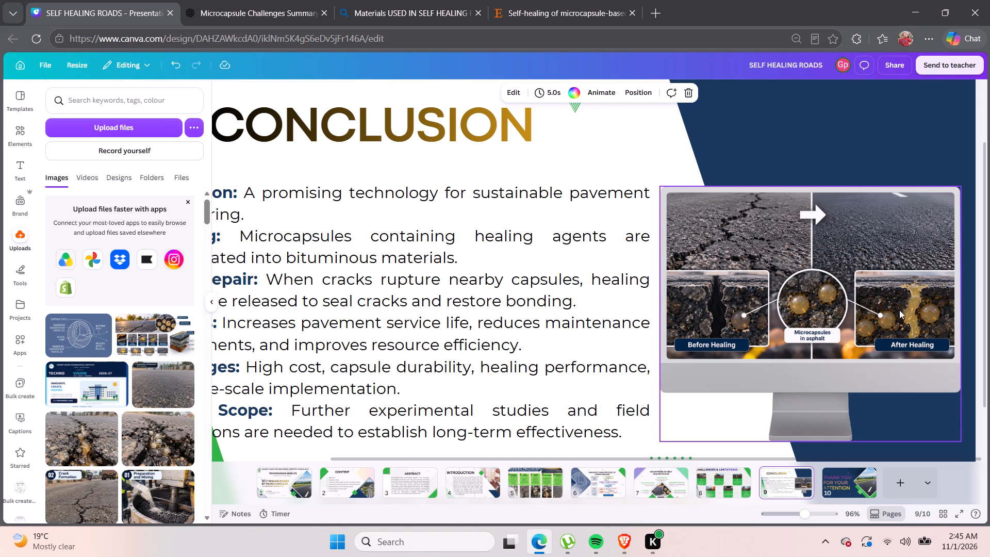
pyautogui.keyDown('ctrl'); pyautogui.scroll(8, 900, 292); pyautogui.keyUp('ctrl')
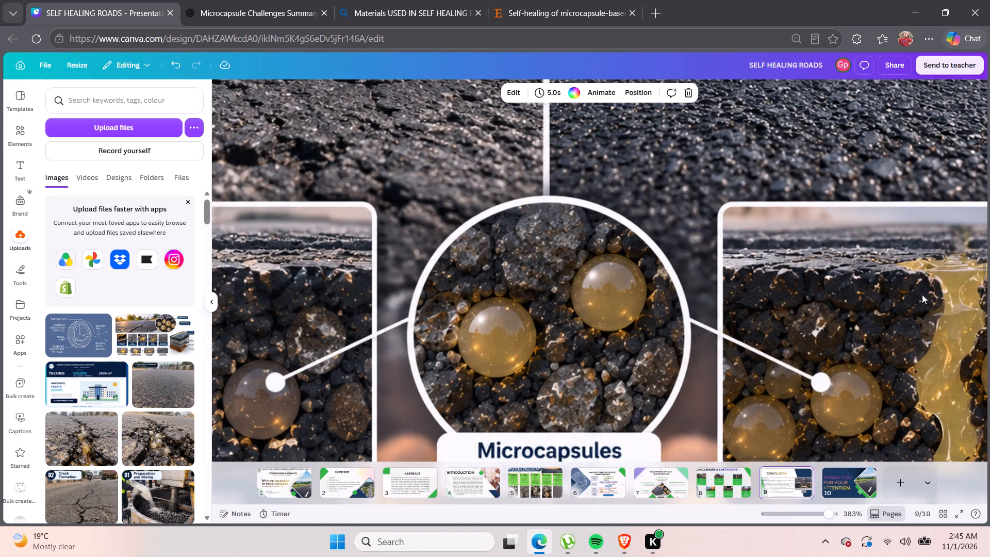
pyautogui.hscroll(-2, 932, 303)
pyautogui.hscroll(-2, 877, 290)
pyautogui.keyDown('ctrl'); pyautogui.scroll(-1, 876, 290); pyautogui.keyUp('ctrl')
pyautogui.keyDown('ctrl'); pyautogui.hscroll(-1, 876, 290); pyautogui.keyUp('ctrl')
pyautogui.hscroll(-1, 876, 290)
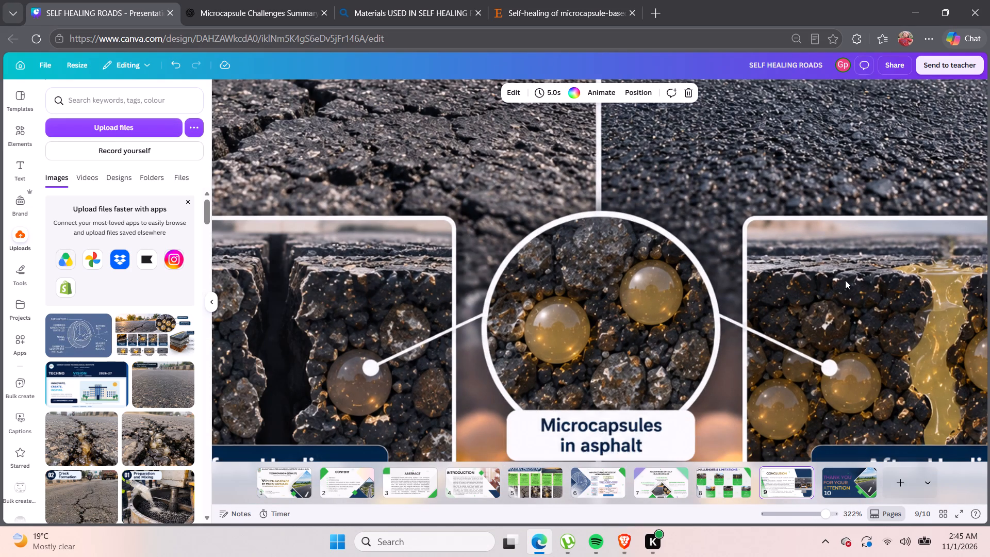
pyautogui.hscroll(-1, 845, 280)
pyautogui.keyDown('ctrl'); pyautogui.scroll(-2, 917, 309); pyautogui.keyUp('ctrl')
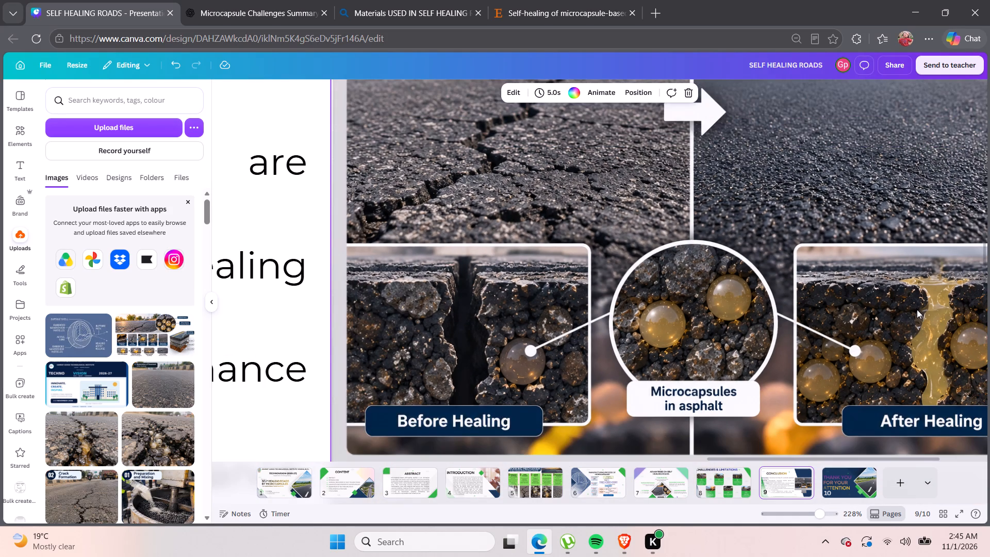
pyautogui.hscroll(-1, 917, 309)
pyautogui.keyDown('ctrl'); pyautogui.scroll(-1, 938, 326); pyautogui.keyUp('ctrl')
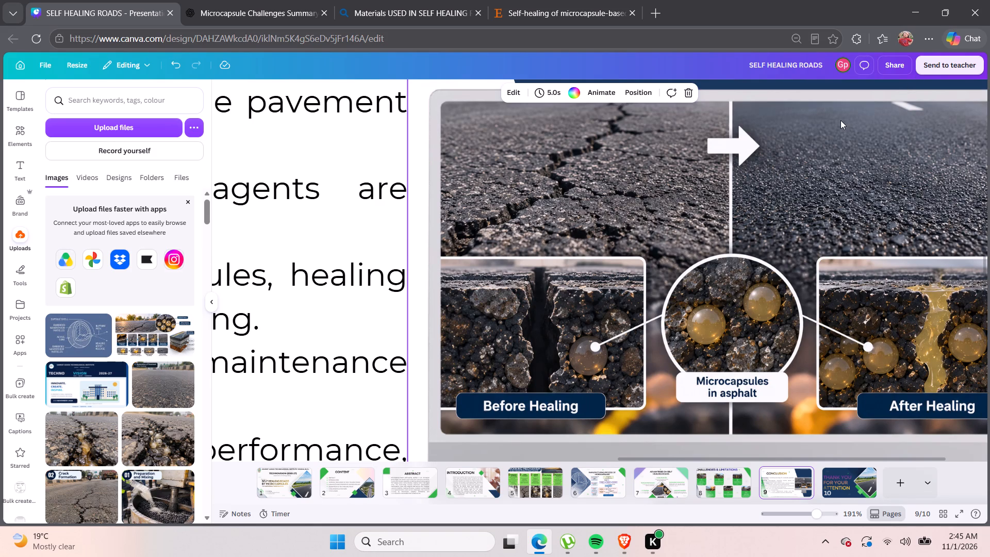
pyautogui.keyDown('ctrl'); pyautogui.scroll(-4, 840, 120); pyautogui.keyUp('ctrl')
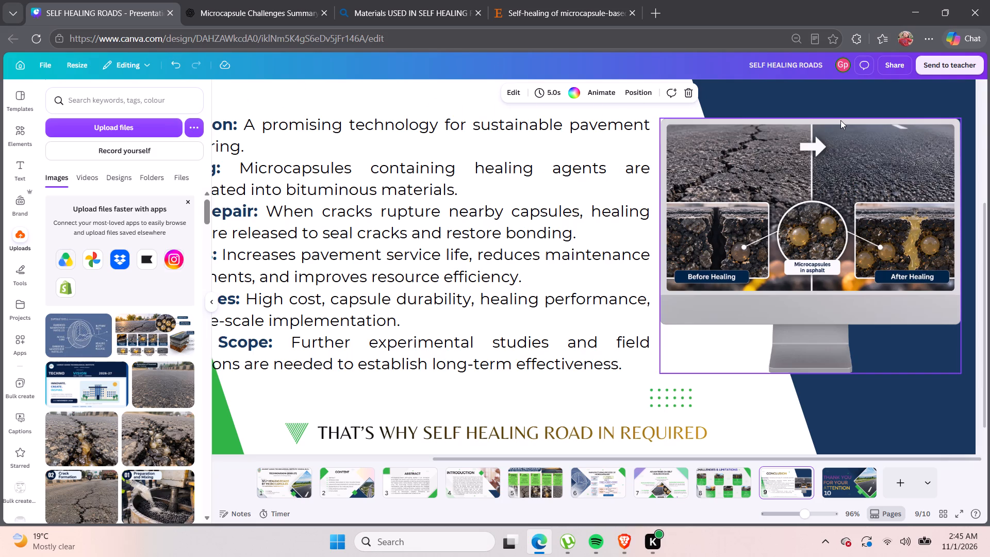
pyautogui.keyDown('ctrl'); pyautogui.scroll(-2, 840, 120); pyautogui.keyUp('ctrl')
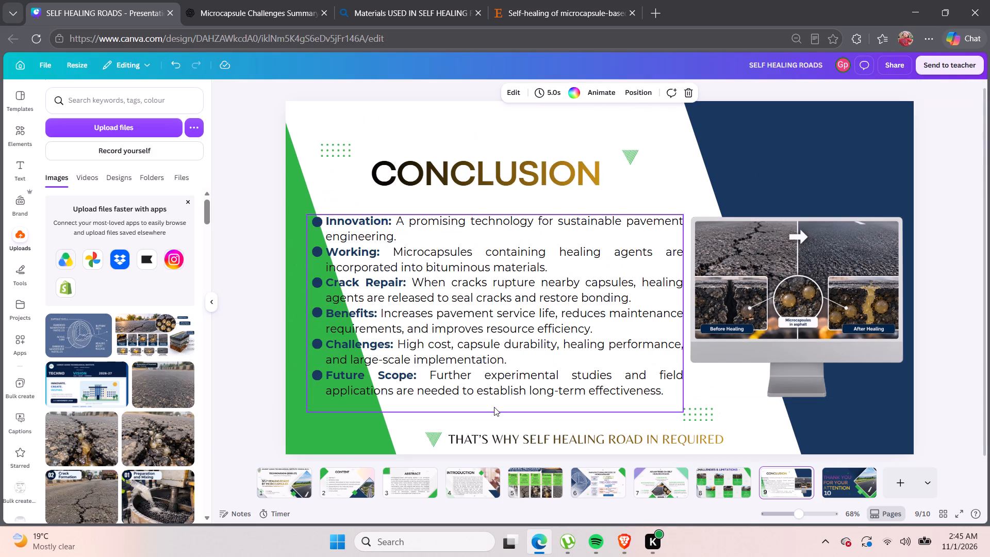
pyautogui.click(281, 485)
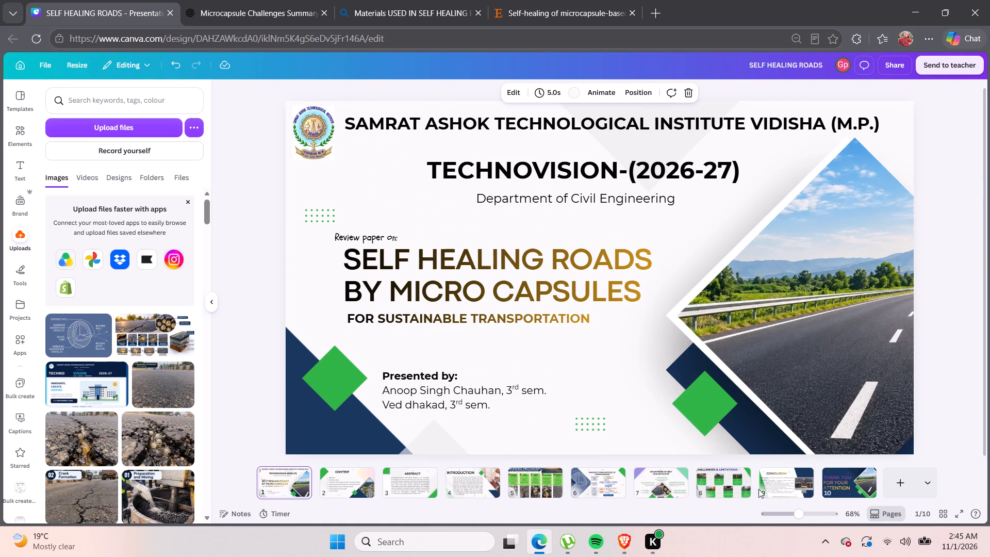
# Change the closing line at the bottom of the Conclusion slide to read "THAT'S WHY SELF HEALING ROAD'S REQUIRED".
pyautogui.click(772, 489)
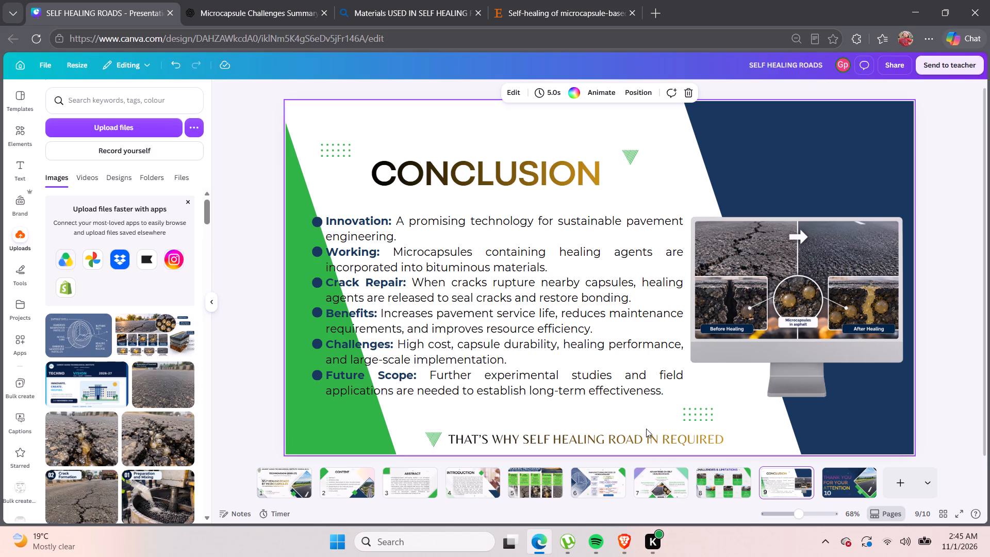
pyautogui.click(664, 438)
pyautogui.click(664, 438)
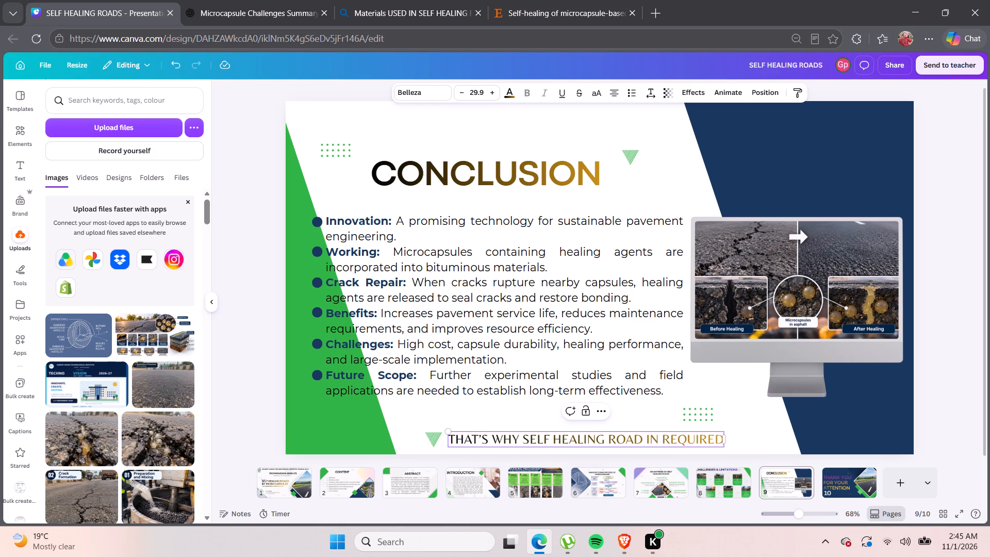
pyautogui.press('BackSpace')
pyautogui.press('BackSpace')
pyautogui.press('BackSpace')
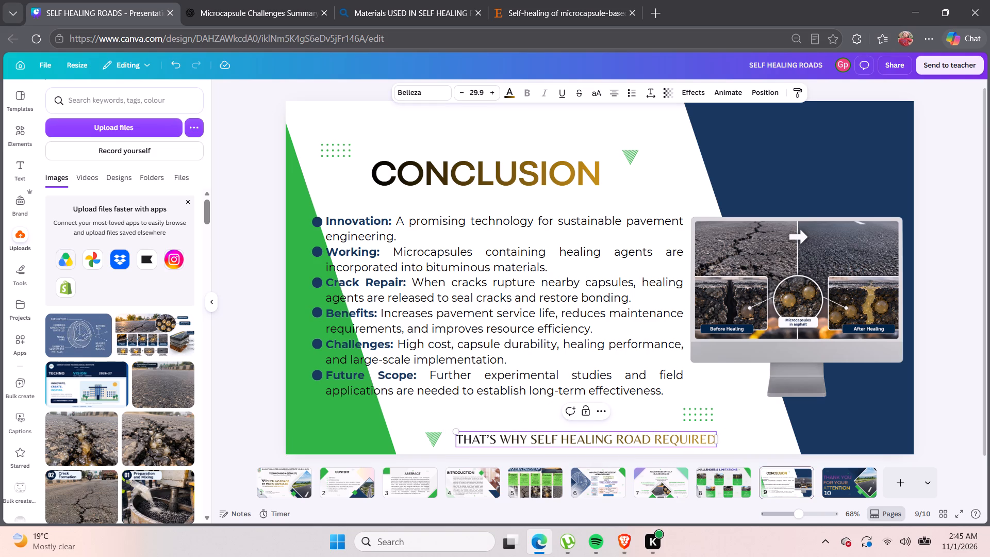
pyautogui.press('BackSpace')
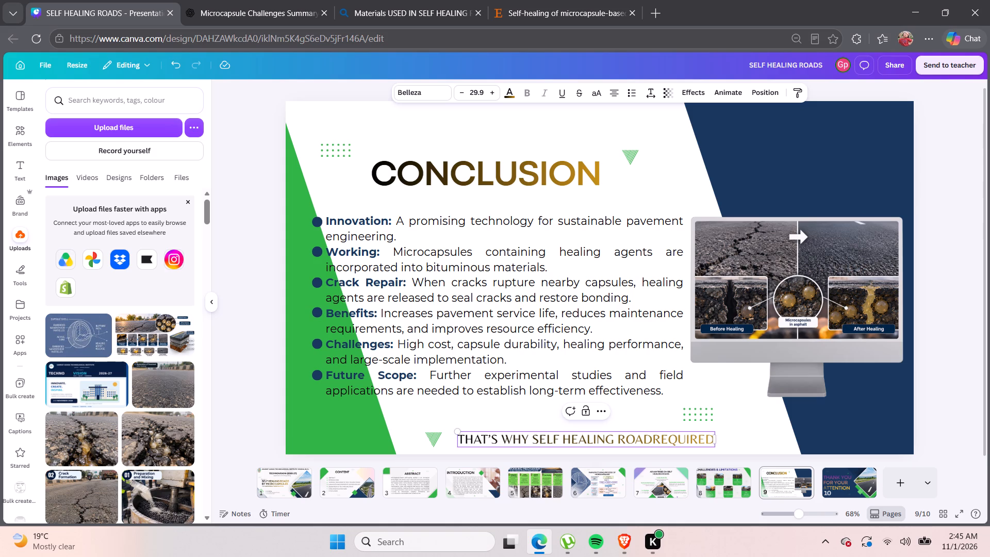
pyautogui.press("'")
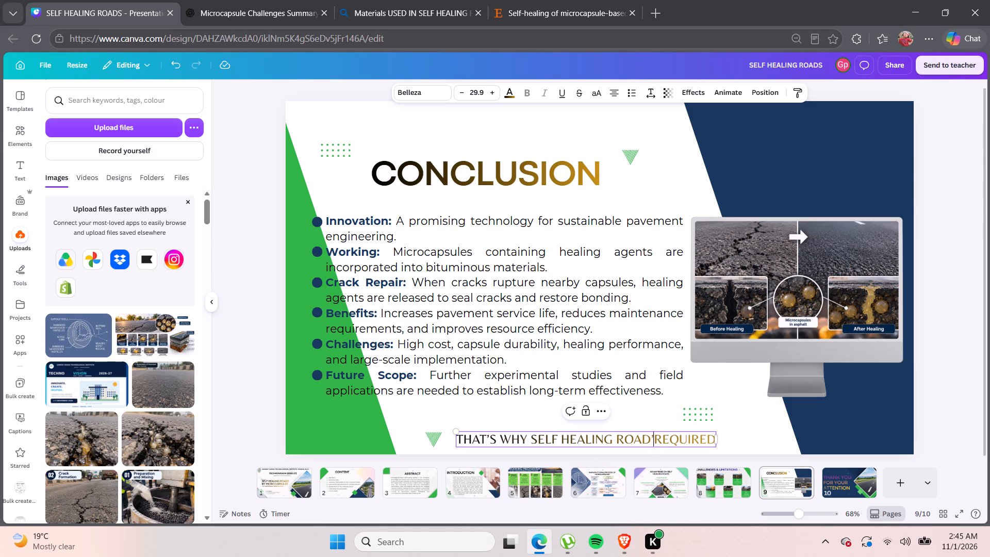
pyautogui.press('s')
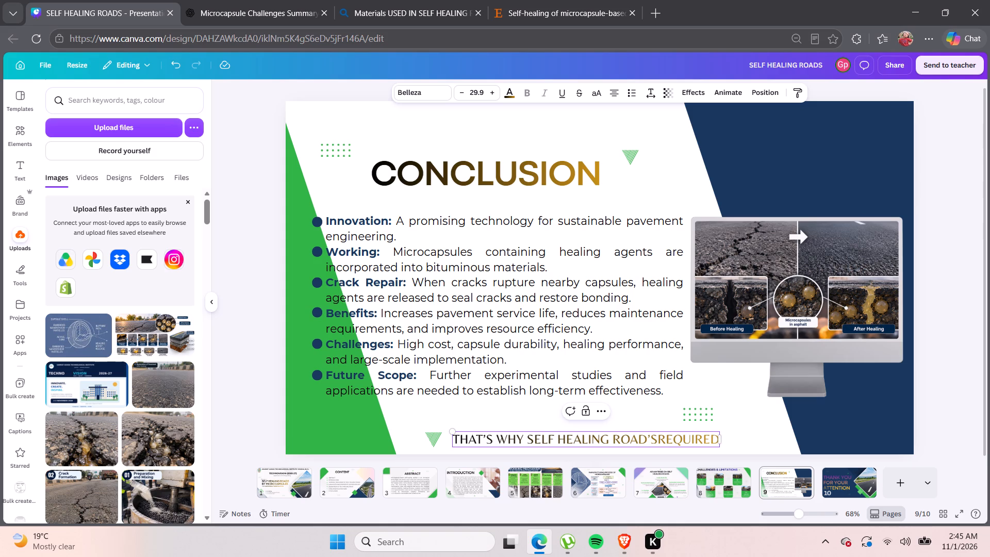
pyautogui.press('space')
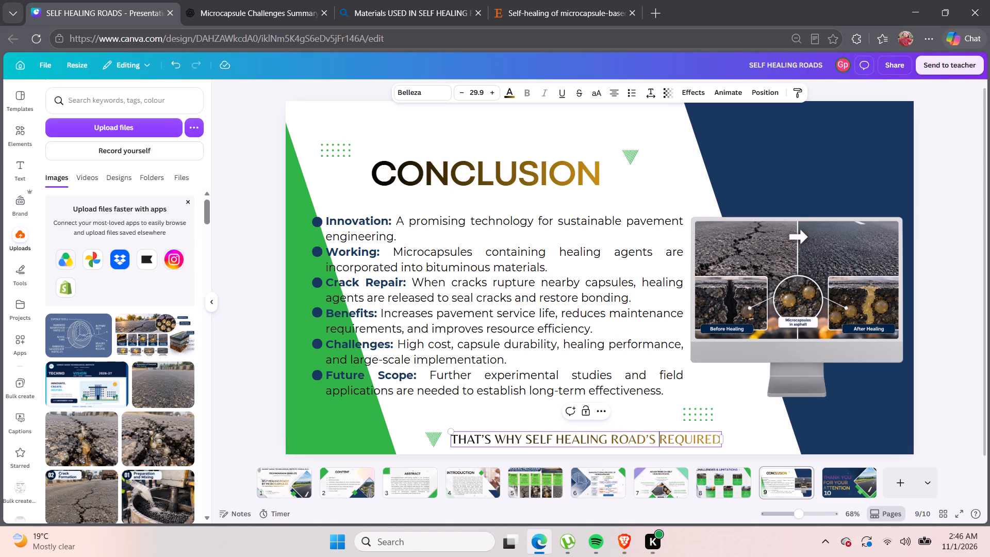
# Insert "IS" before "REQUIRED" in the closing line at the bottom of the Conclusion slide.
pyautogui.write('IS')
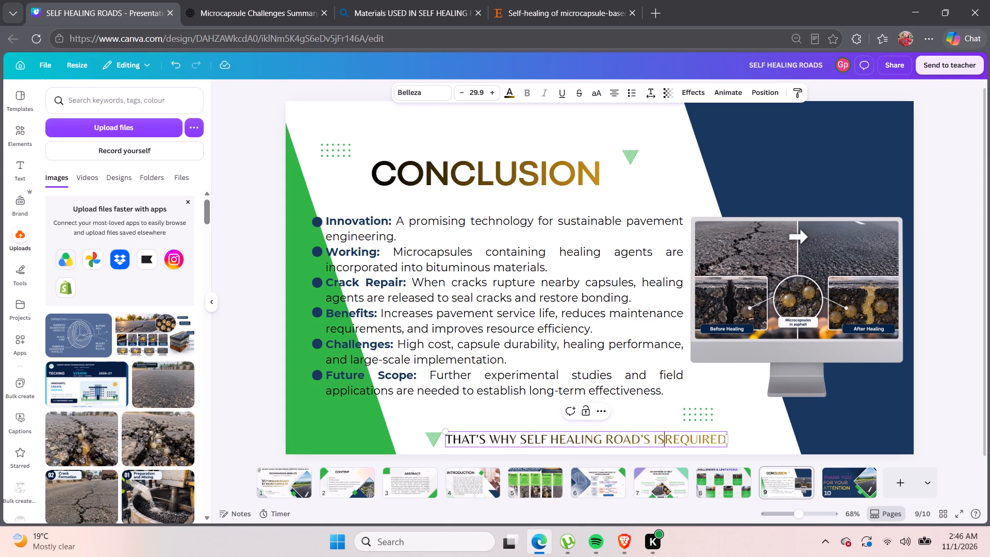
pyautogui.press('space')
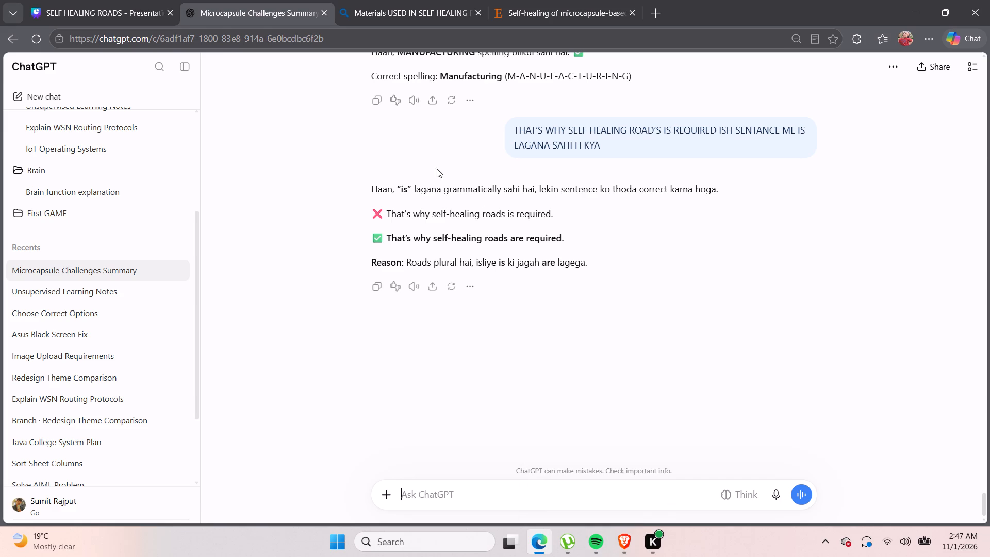
# Back in the Canva presentation, replace "IS" with "ARE" in the Conclusion slide's closing line.
pyautogui.click(145, 4)
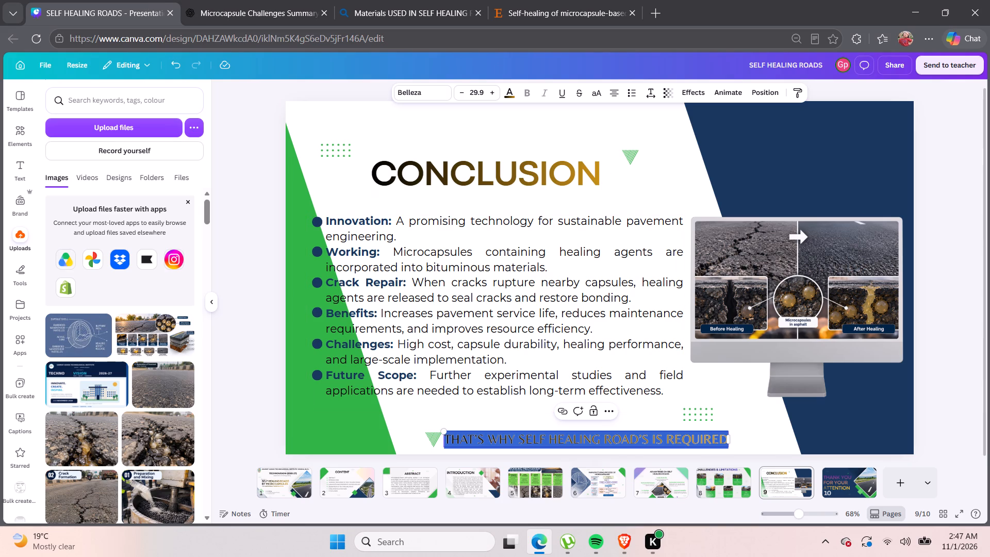
pyautogui.click(661, 445)
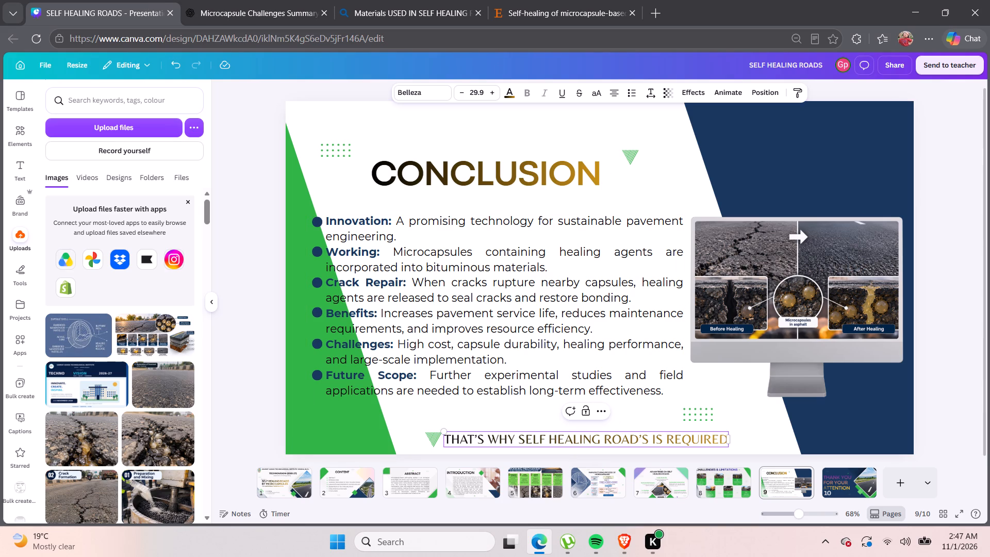
pyautogui.press('BackSpace')
pyautogui.press('BackSpace')
pyautogui.write('ARE')
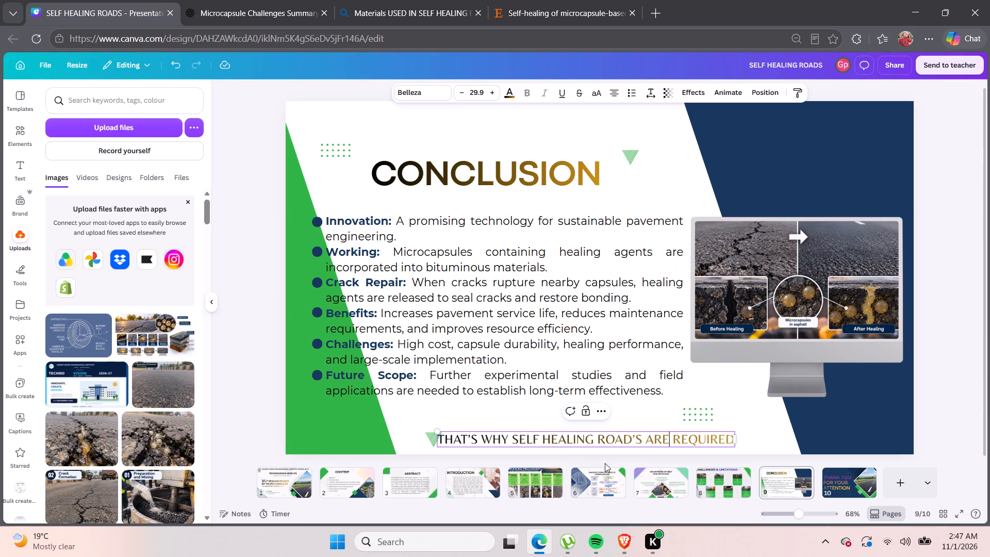
pyautogui.click(754, 440)
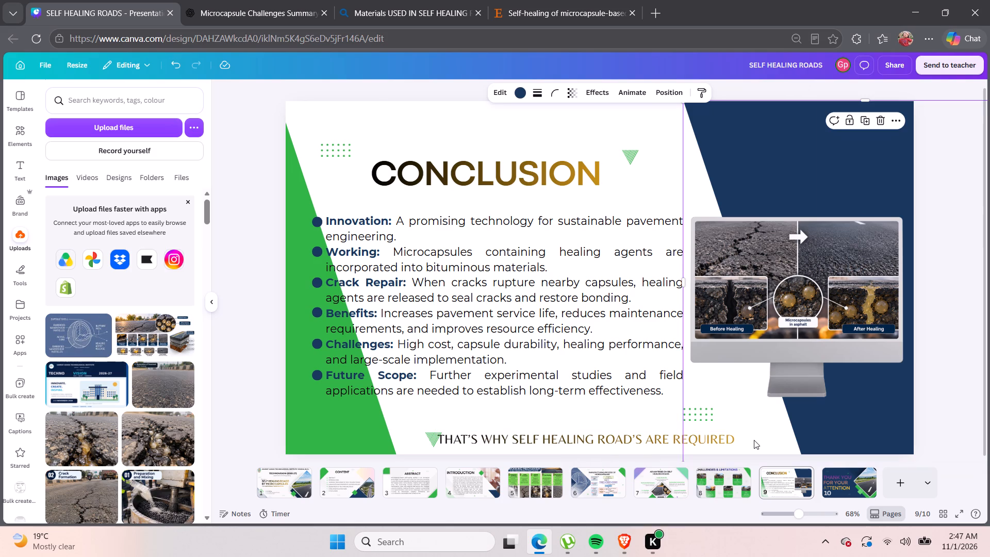
# Move the small green triangle beside the closing line slightly left so it clears the start of the text.
pyautogui.click(622, 341)
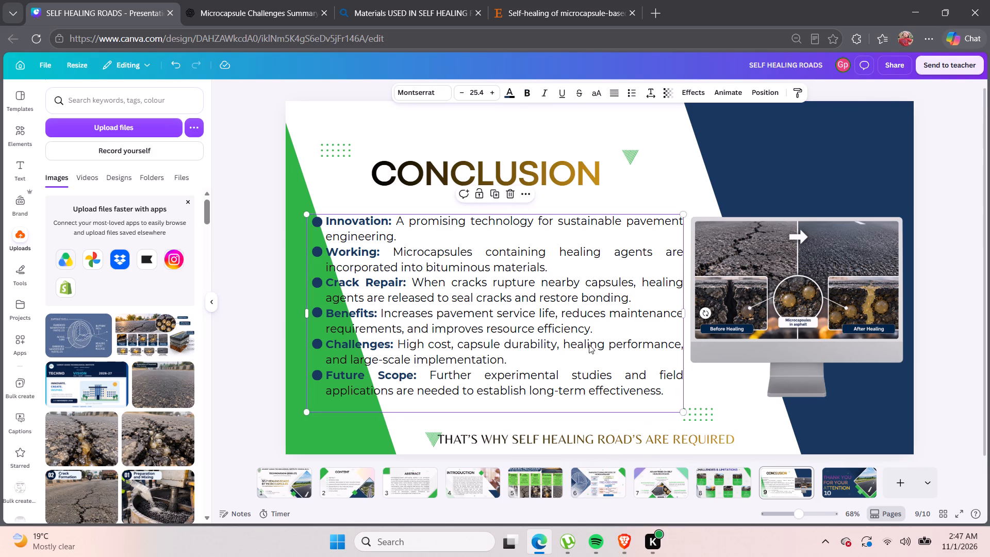
pyautogui.click(433, 446)
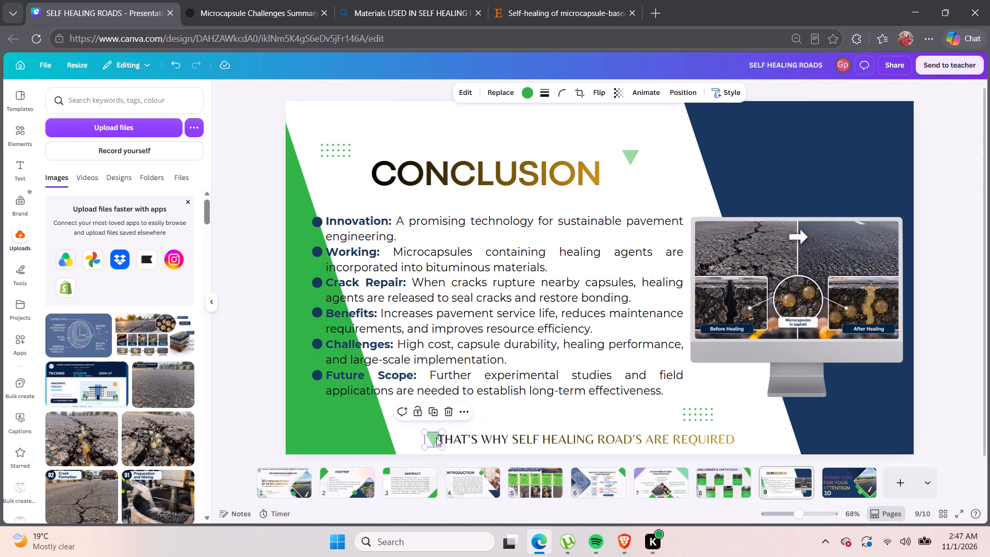
pyautogui.moveTo(435, 438); pyautogui.dragTo(427, 440)
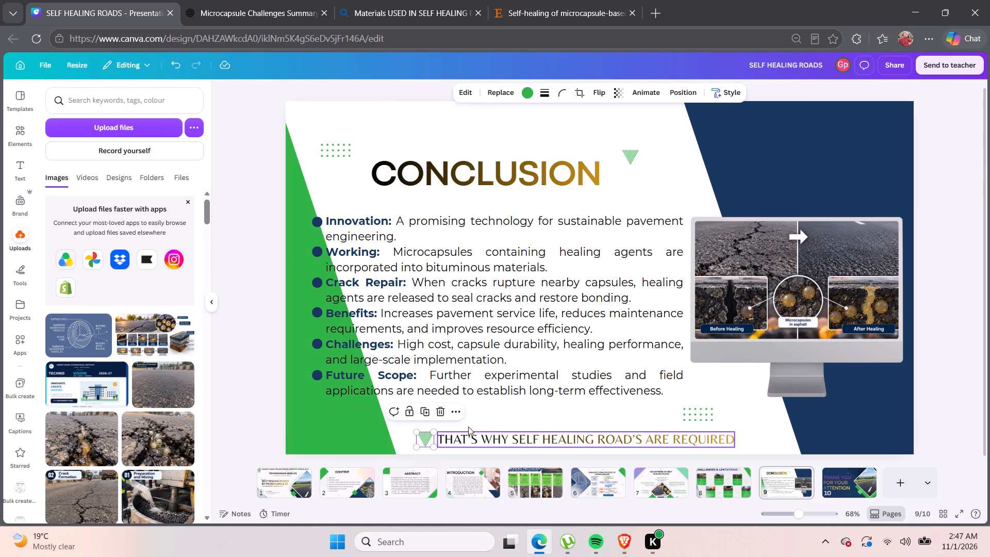
pyautogui.click(492, 415)
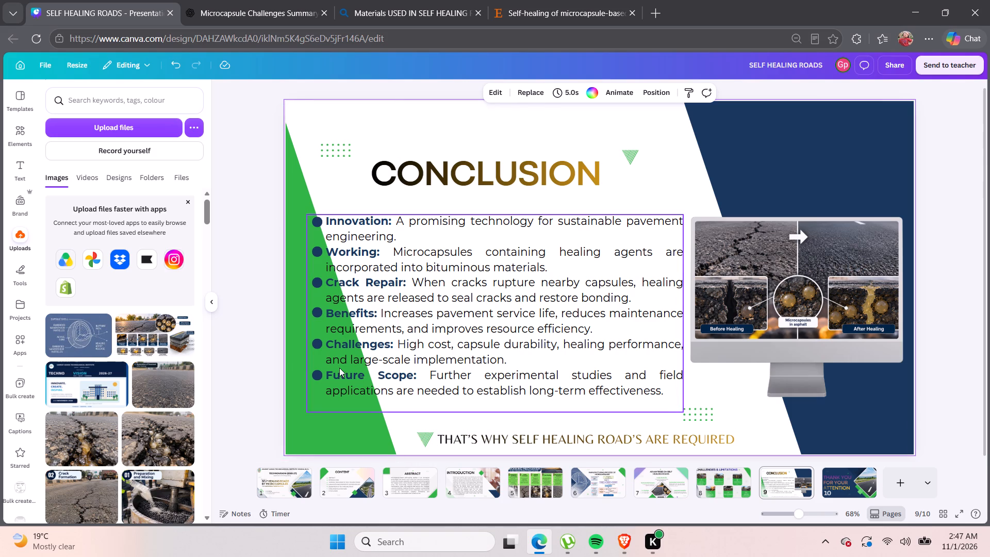
# Open the title slide of the presentation for another check.
pyautogui.click(299, 486)
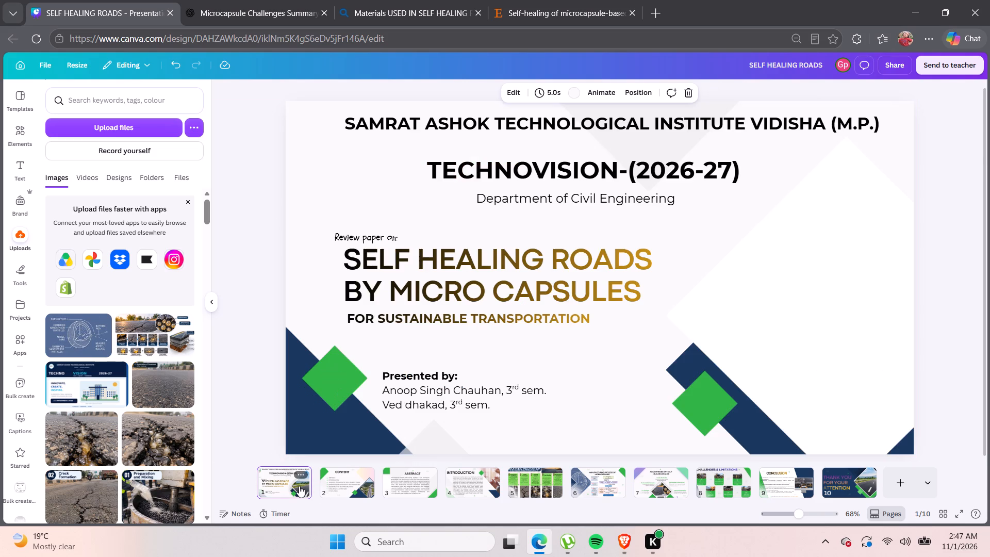
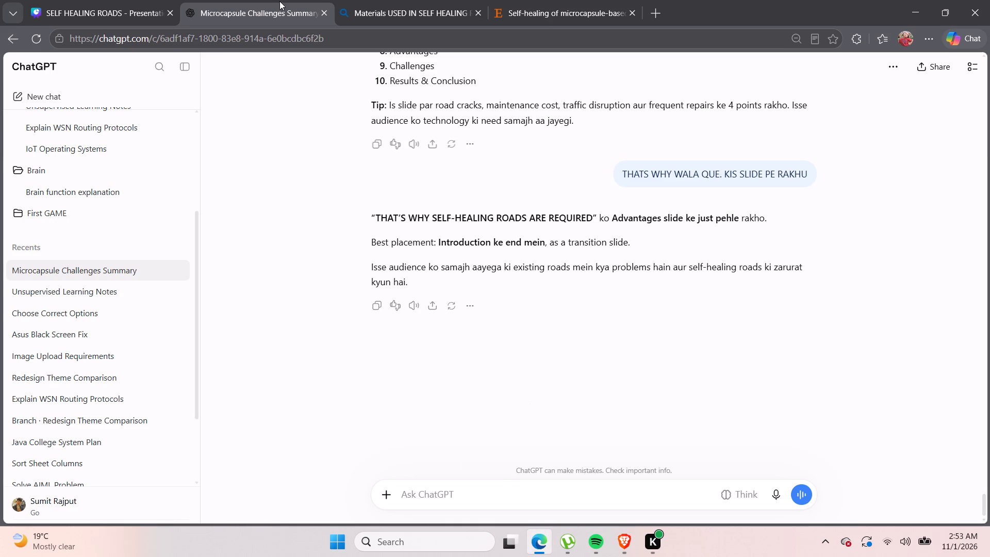
# Back in the Canva presentation, look over the Manufacturing Process, Advantages, Conclusion and Working Mechanism slides for placing the closing line.
pyautogui.click(138, 17)
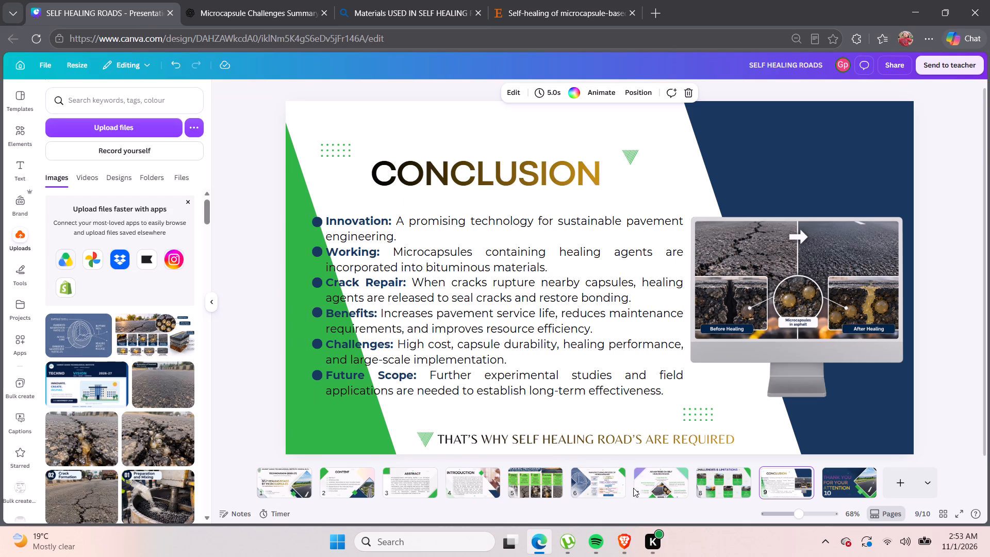
pyautogui.click(608, 487)
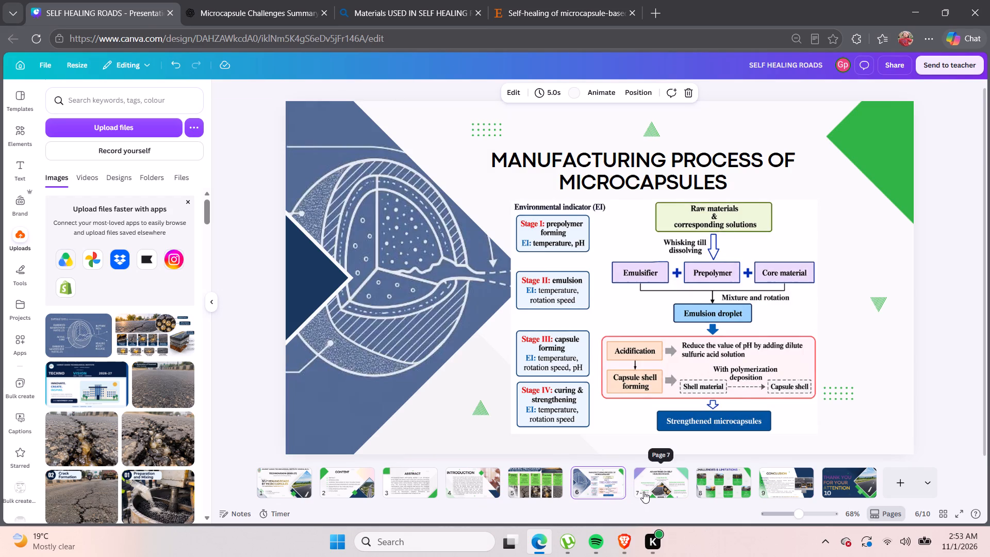
pyautogui.click(643, 492)
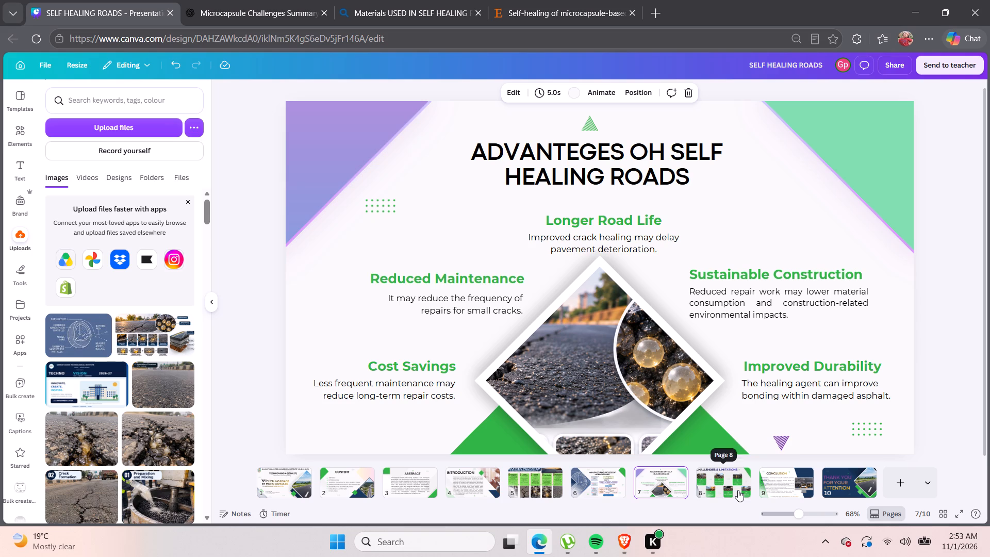
pyautogui.click(769, 490)
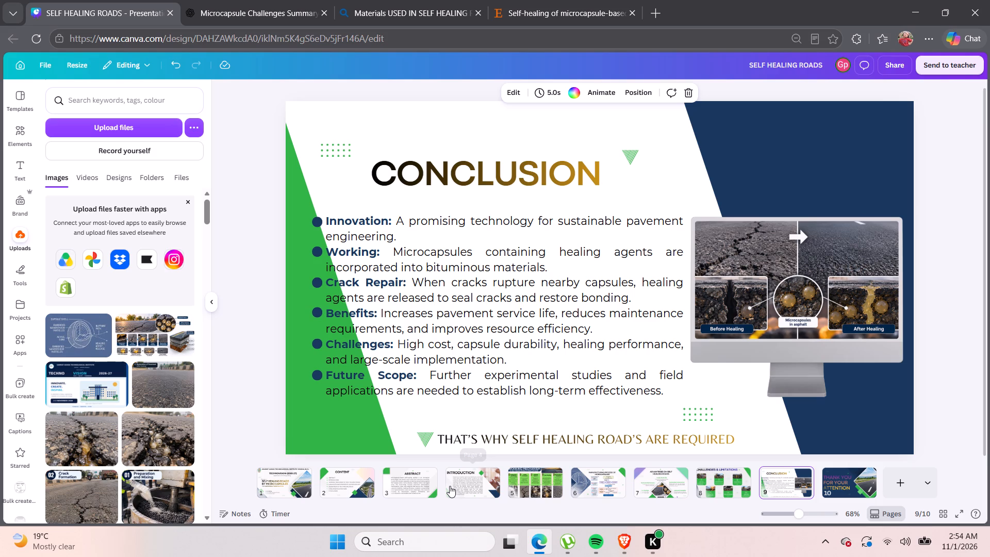
pyautogui.click(543, 485)
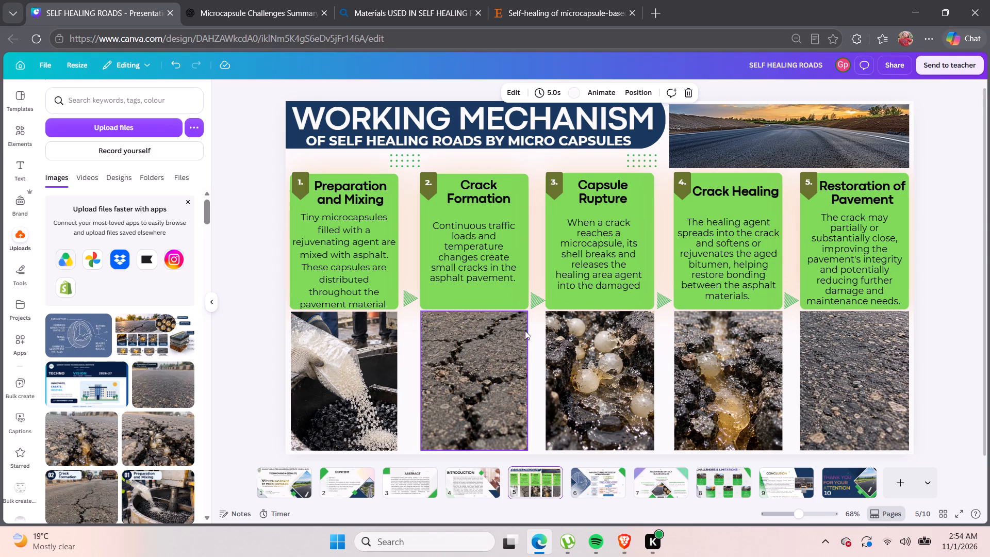
pyautogui.click(595, 481)
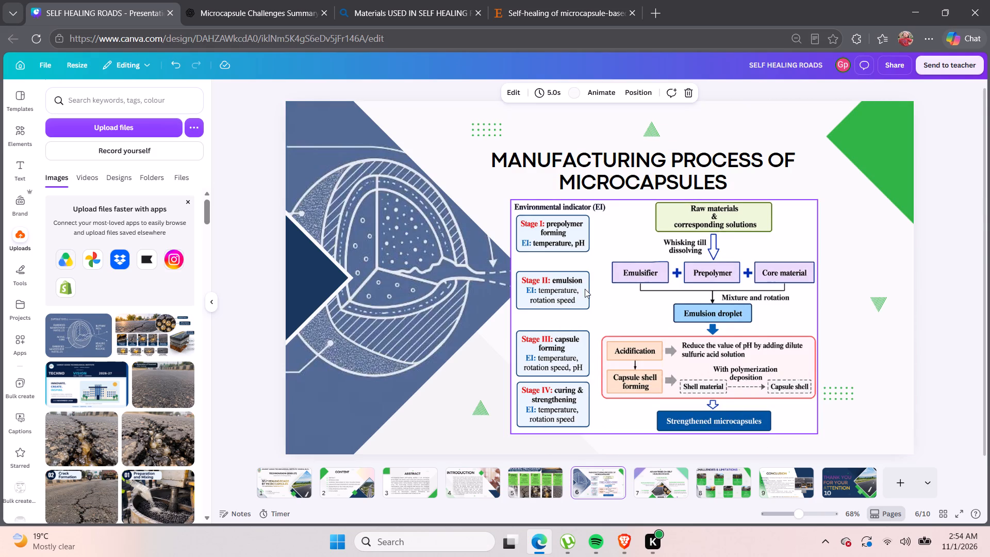
# On the Advantages slide, move the "Longer Road Life" heading onto the upper-right triangle and centre the "Reduced Maintenance" heading beneath the title.
pyautogui.click(650, 484)
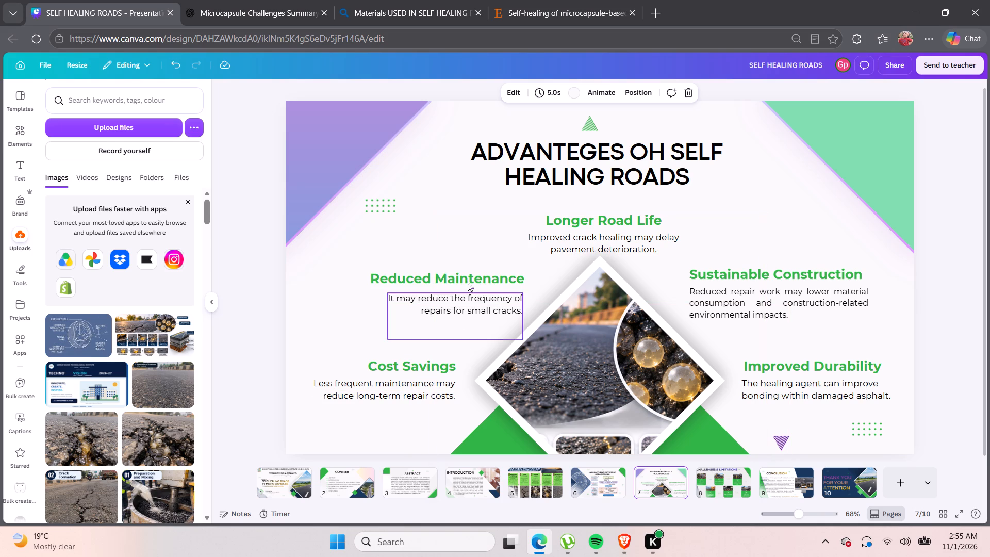
pyautogui.moveTo(596, 222); pyautogui.dragTo(799, 197)
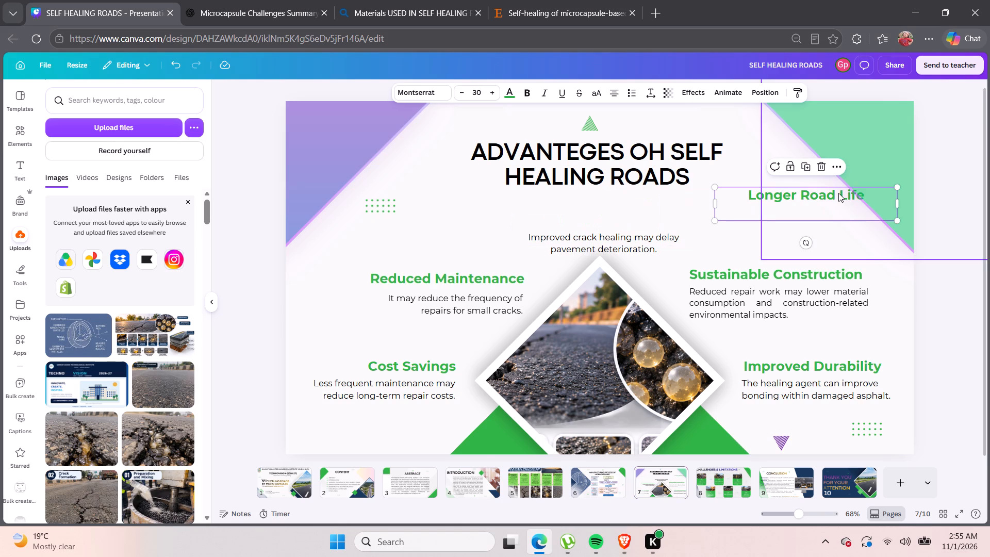
pyautogui.moveTo(493, 288); pyautogui.dragTo(622, 219)
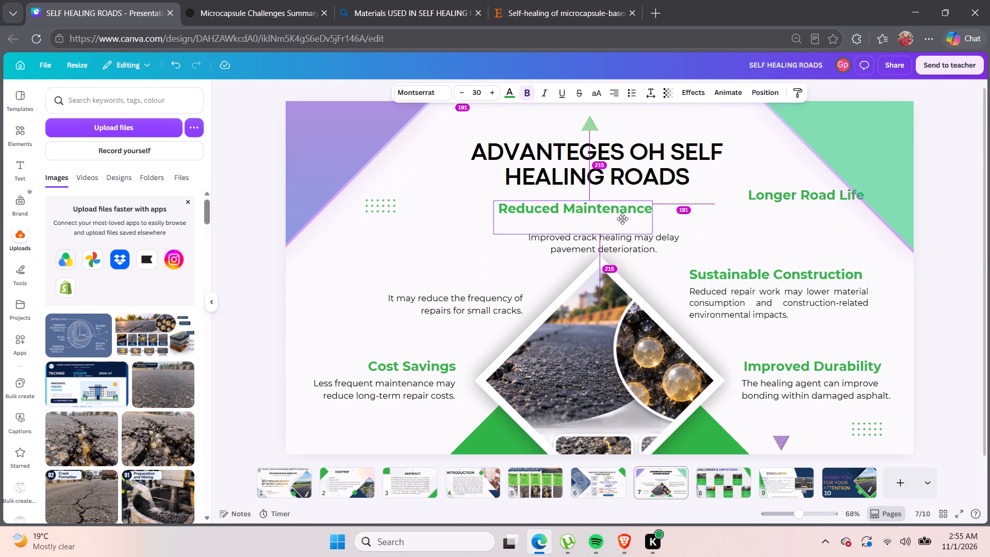
pyautogui.moveTo(622, 219); pyautogui.dragTo(651, 225)
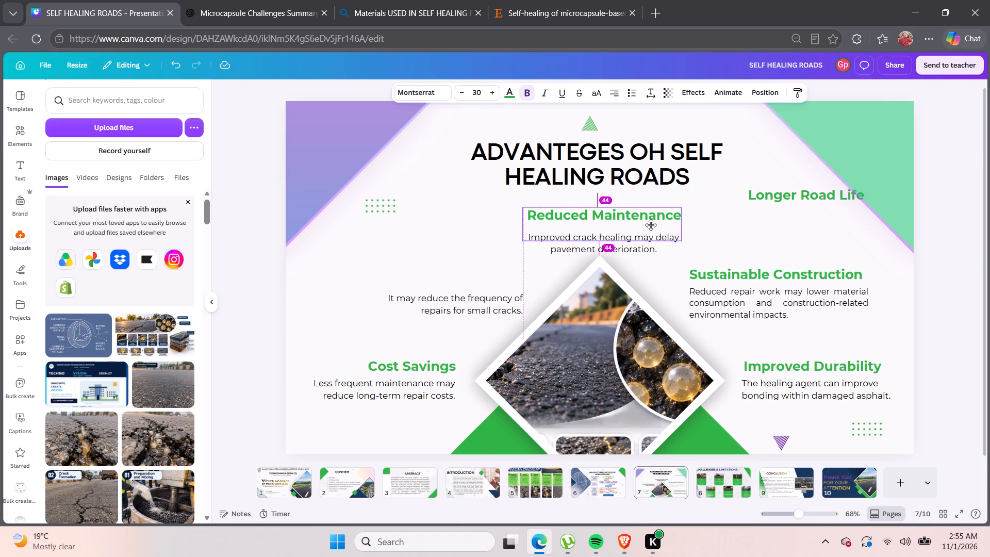
pyautogui.moveTo(651, 225); pyautogui.dragTo(648, 226)
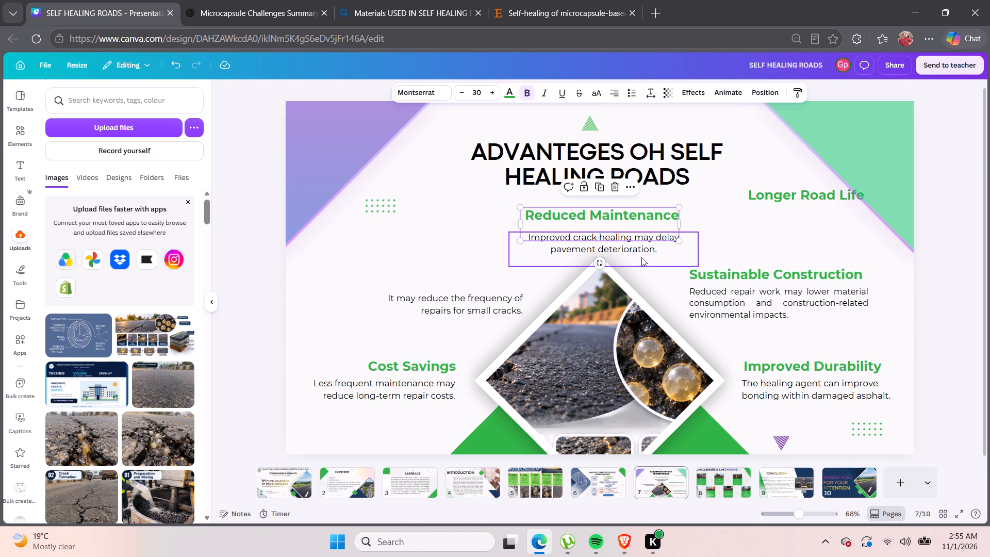
pyautogui.moveTo(647, 239); pyautogui.dragTo(665, 234)
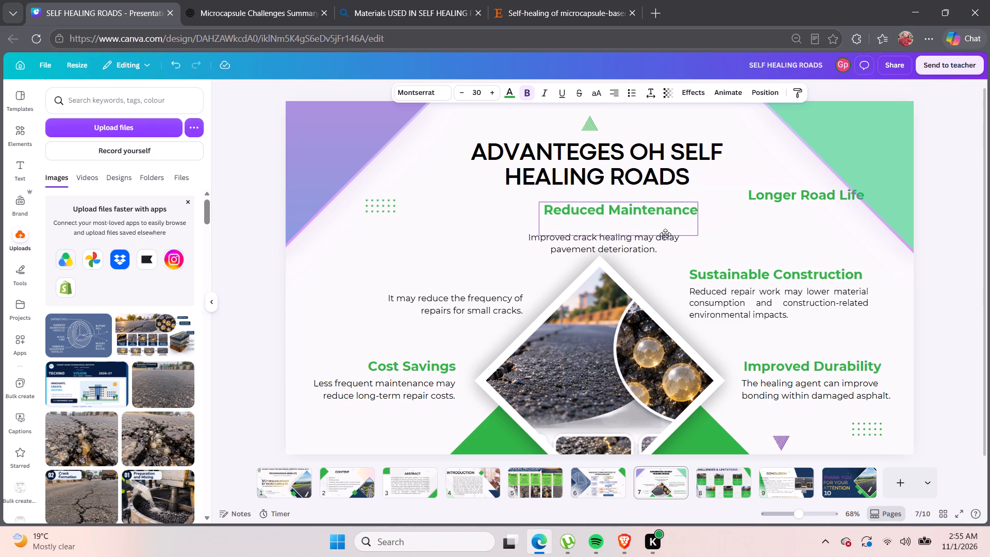
pyautogui.moveTo(665, 234); pyautogui.dragTo(657, 235)
pyautogui.hotkey('ctrl', 'z')
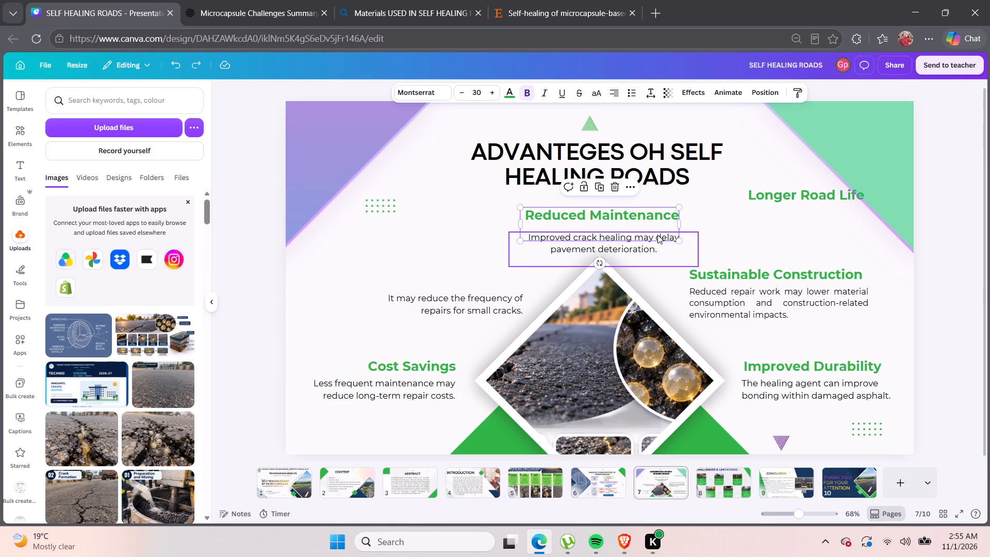
# Place the crack-healing description under "Longer Road Life" and the repair-frequency description under "Reduced Maintenance".
pyautogui.click(570, 249)
pyautogui.moveTo(570, 249); pyautogui.dragTo(729, 235)
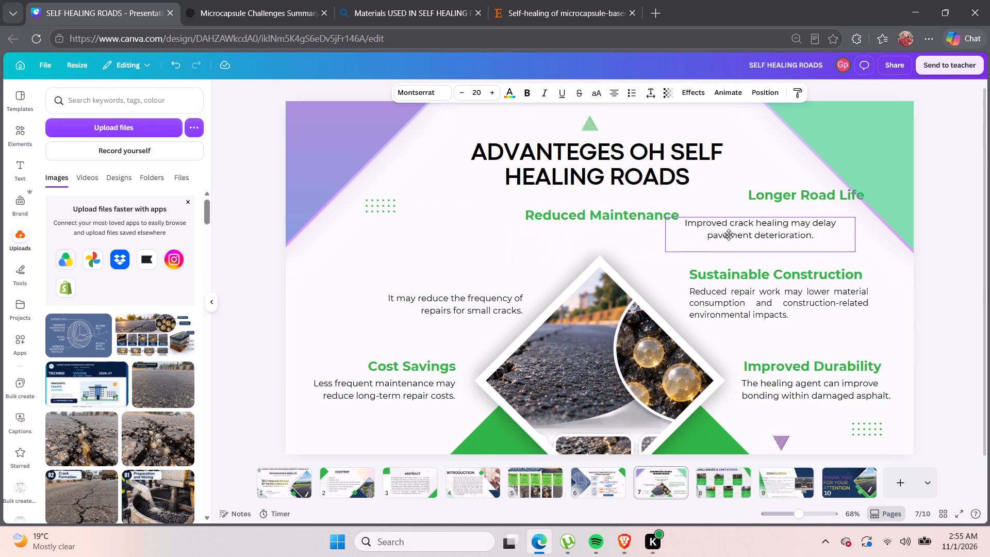
pyautogui.moveTo(729, 235); pyautogui.dragTo(767, 226)
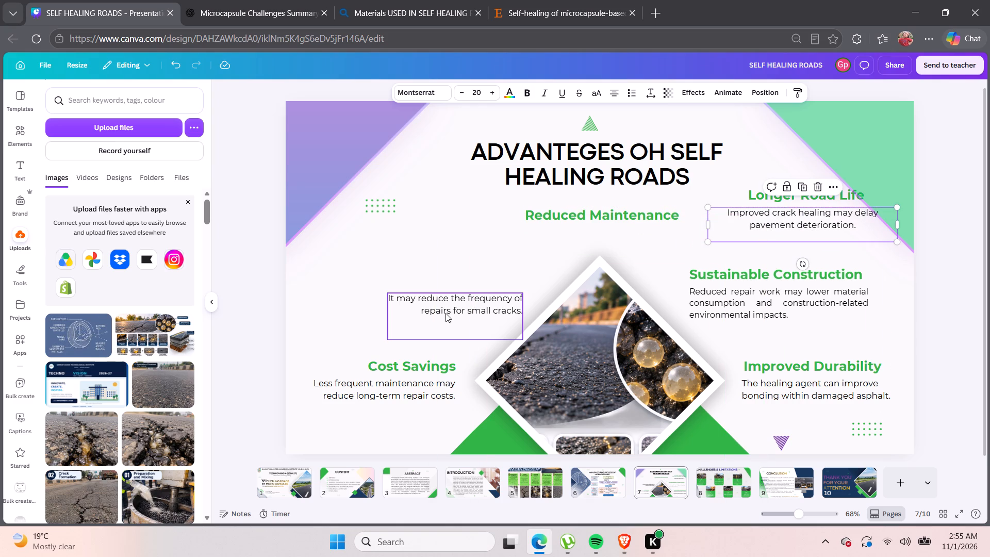
pyautogui.moveTo(445, 313); pyautogui.dragTo(590, 247)
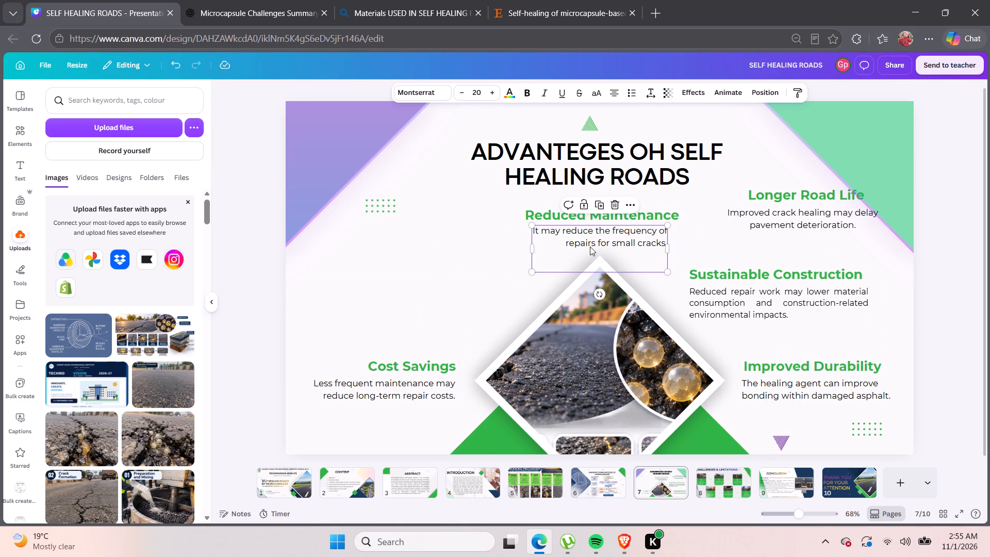
pyautogui.click(473, 276)
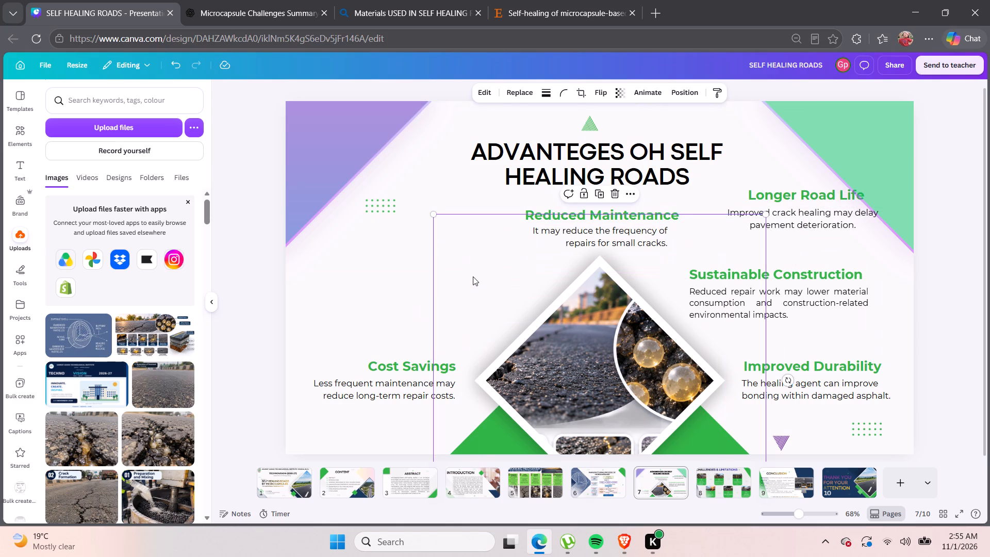
pyautogui.click(398, 278)
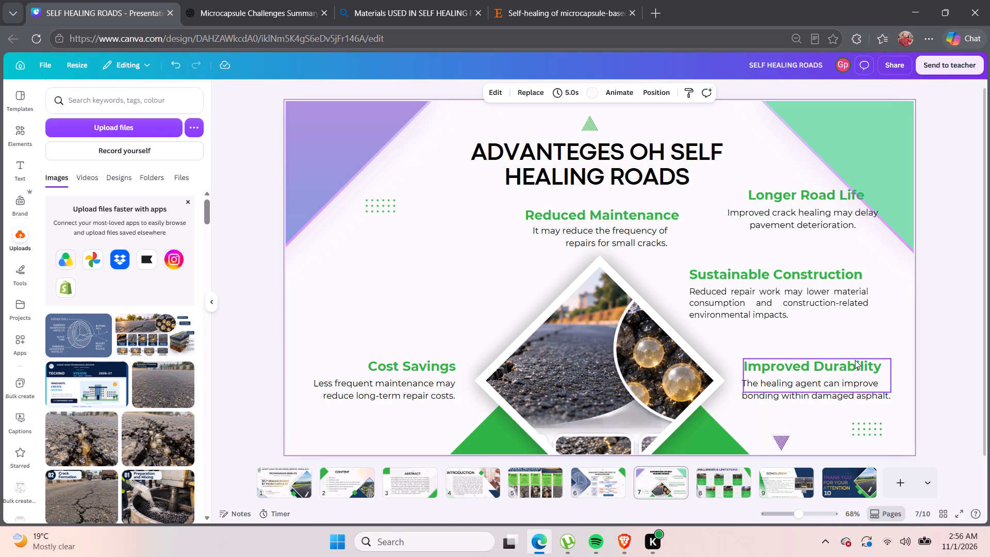
# Move the "Improved Durability" heading and its description above "Cost Savings", with the heading level with "Sustainable Construction".
pyautogui.moveTo(855, 360); pyautogui.dragTo(782, 338)
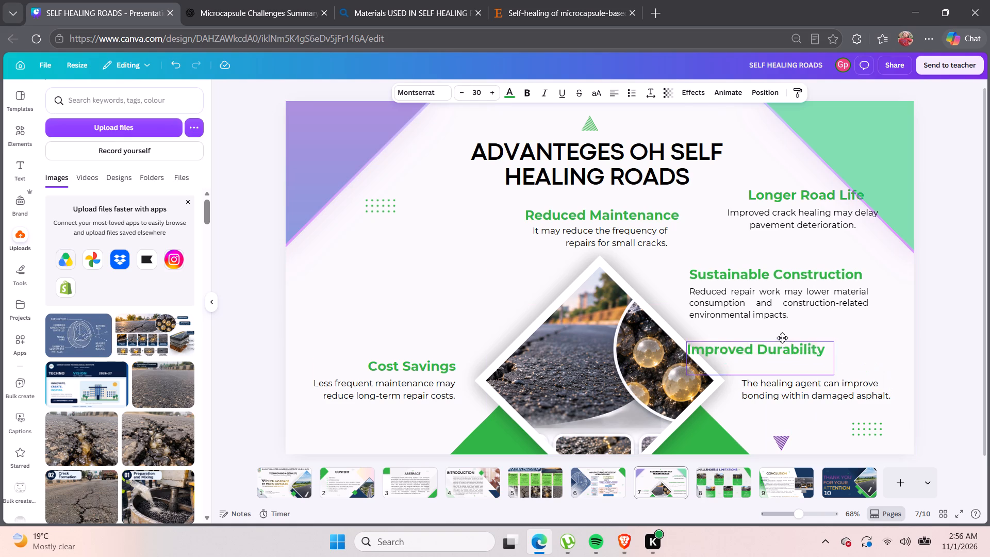
pyautogui.moveTo(782, 338); pyautogui.dragTo(491, 262)
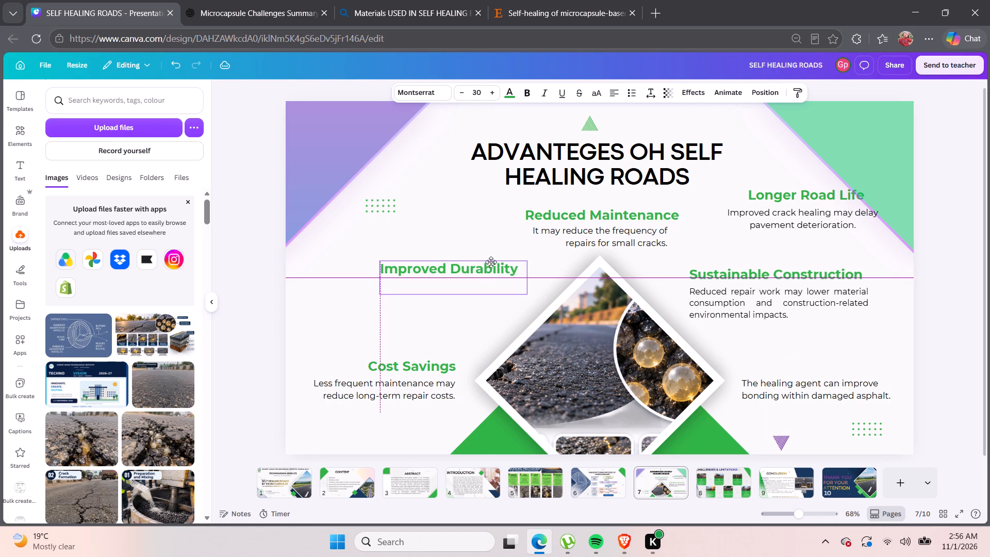
pyautogui.moveTo(491, 262); pyautogui.dragTo(486, 262)
pyautogui.moveTo(790, 404); pyautogui.dragTo(606, 355)
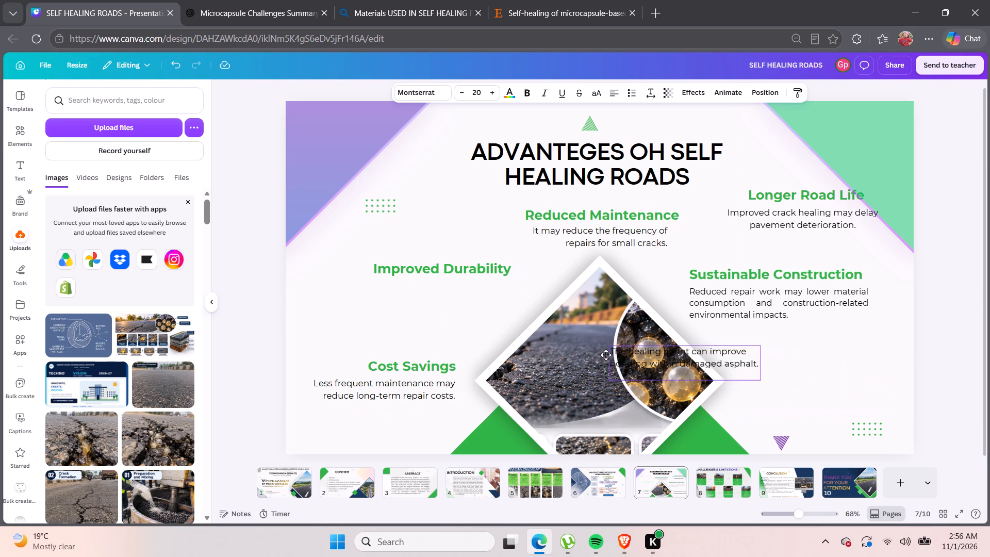
pyautogui.moveTo(606, 355); pyautogui.dragTo(402, 308)
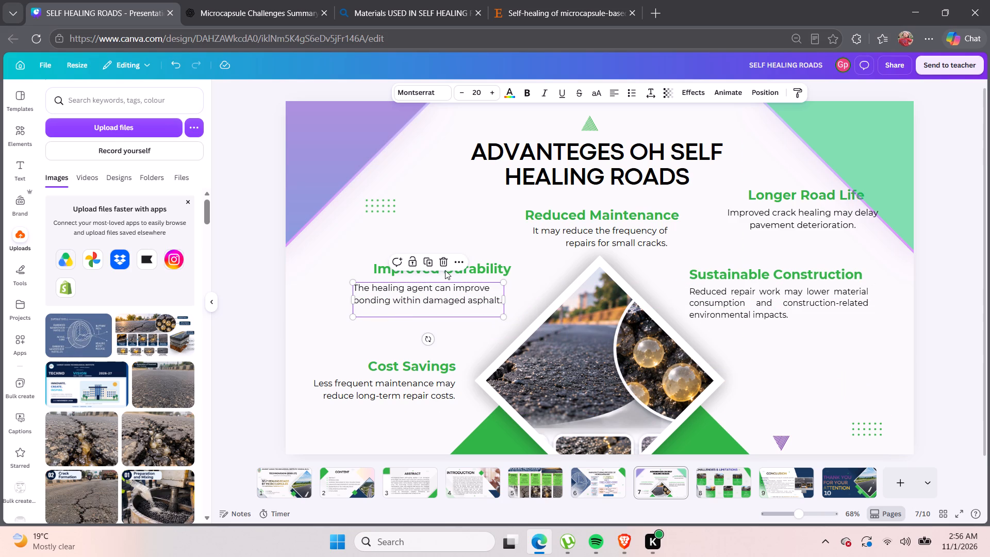
pyautogui.moveTo(480, 271); pyautogui.dragTo(487, 270)
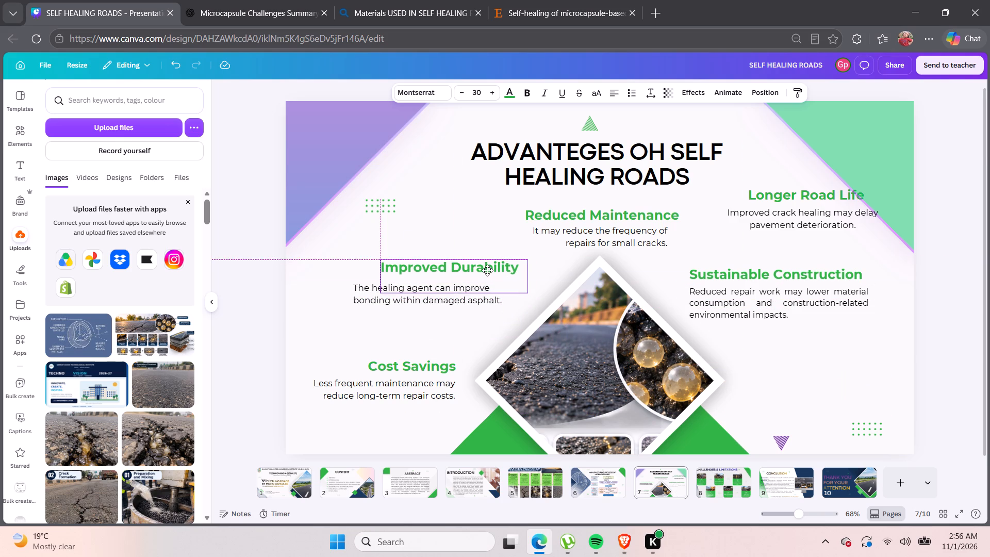
pyautogui.moveTo(487, 270); pyautogui.dragTo(486, 273)
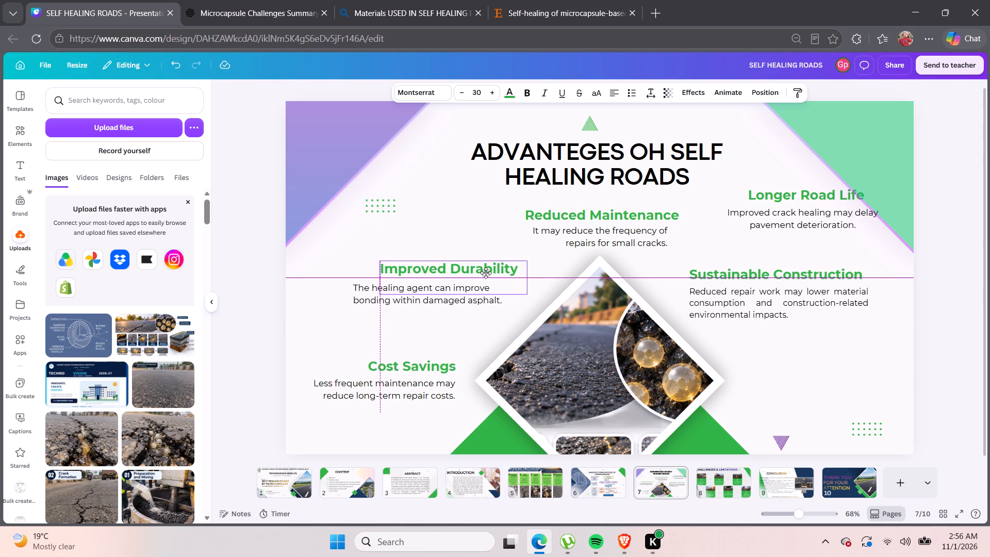
pyautogui.moveTo(486, 273); pyautogui.dragTo(485, 272)
pyautogui.moveTo(485, 272); pyautogui.dragTo(485, 276)
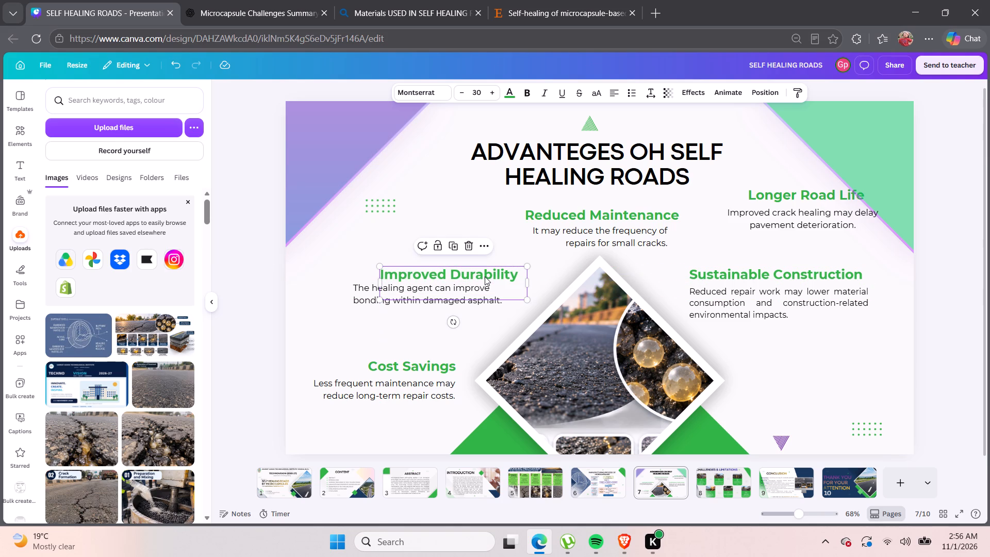
pyautogui.click(485, 276)
# Position the healing-agent description directly beneath the "Improved Durability" heading and right-align its text.
pyautogui.click(369, 294)
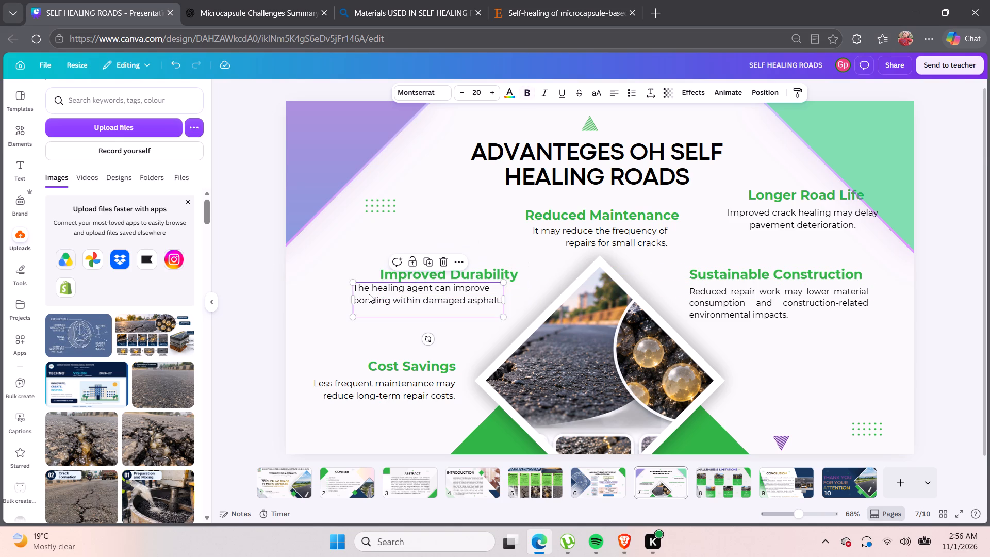
pyautogui.moveTo(369, 294); pyautogui.dragTo(379, 297)
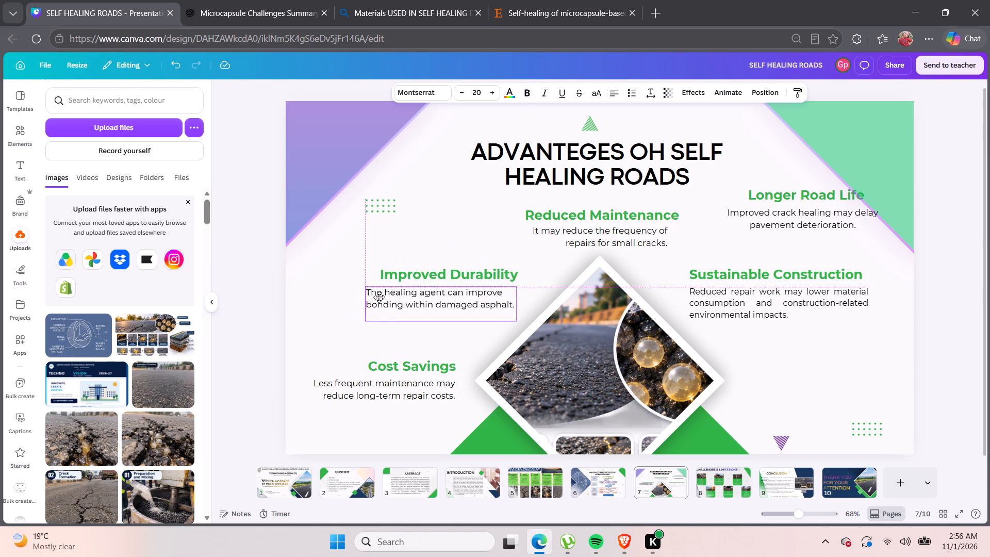
pyautogui.moveTo(379, 297); pyautogui.dragTo(379, 298)
pyautogui.moveTo(379, 298); pyautogui.dragTo(384, 298)
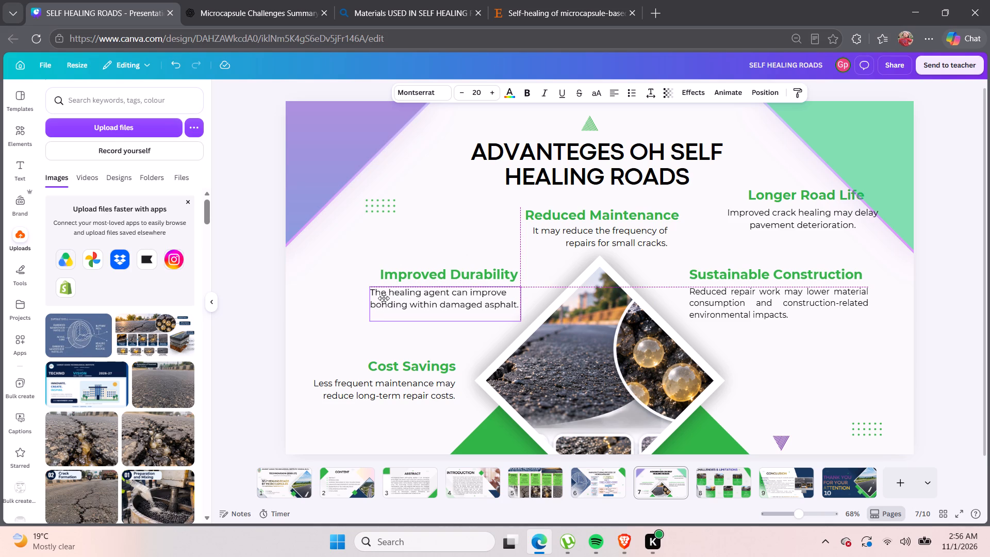
pyautogui.moveTo(384, 298); pyautogui.dragTo(383, 298)
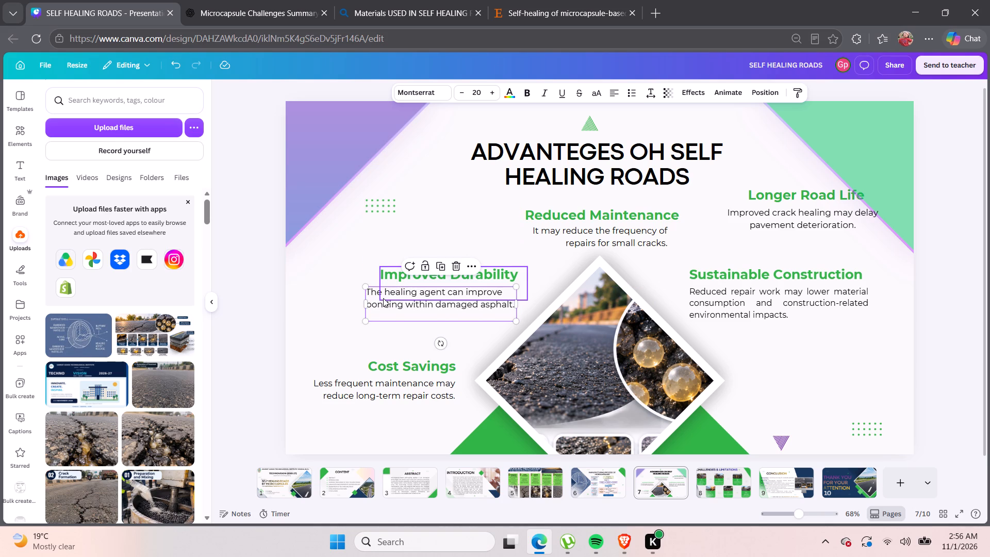
pyautogui.click(333, 289)
pyautogui.moveTo(377, 293); pyautogui.dragTo(383, 294)
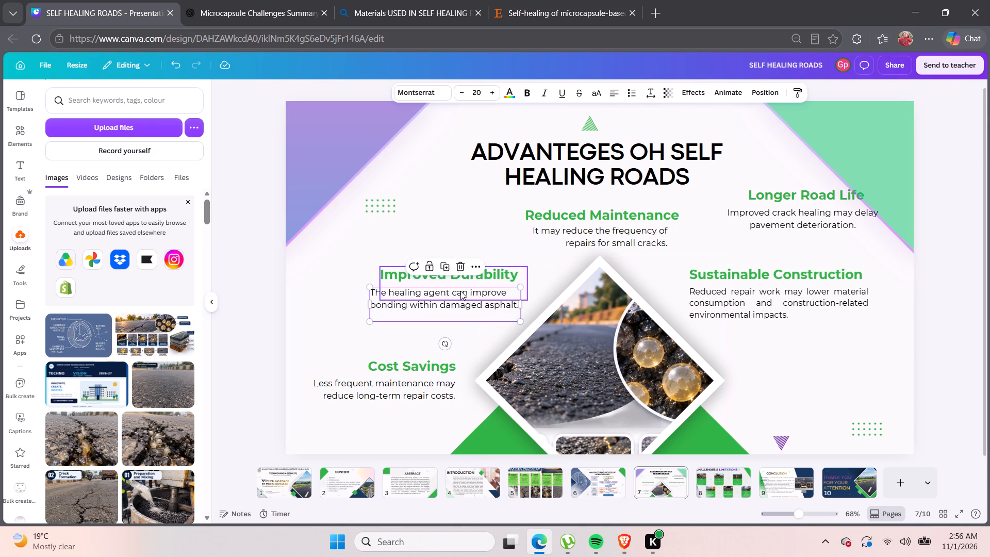
pyautogui.click(612, 96)
pyautogui.click(612, 96)
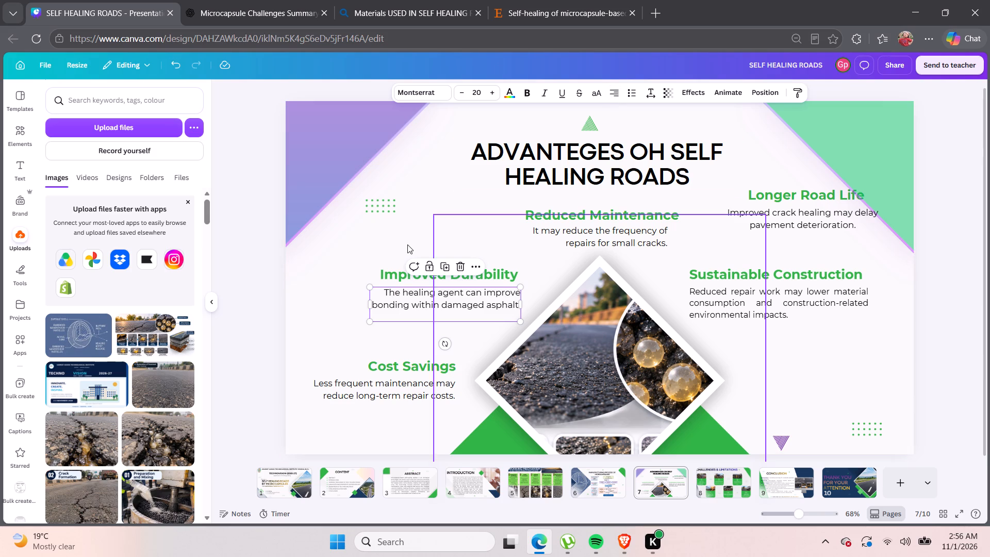
pyautogui.click(351, 314)
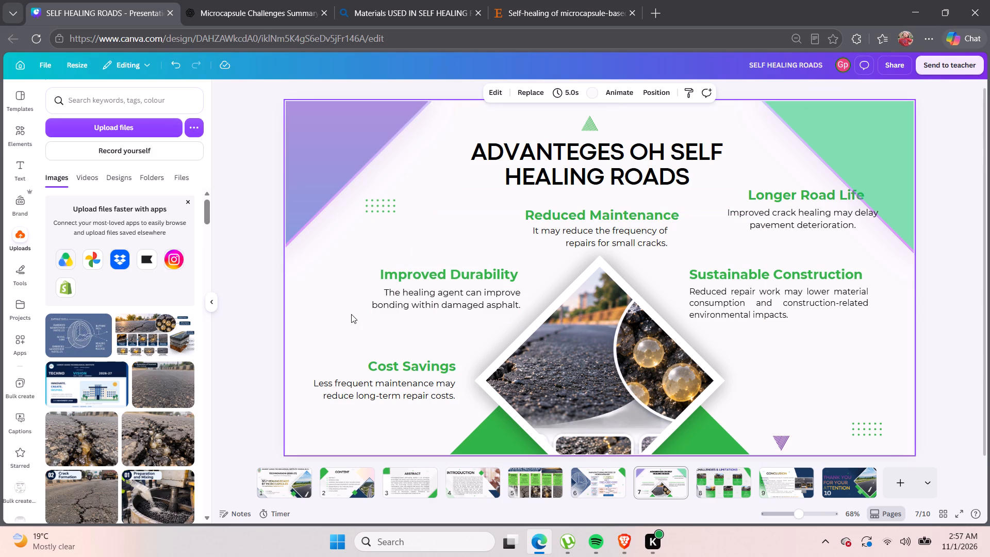
# Move the "Longer Road Life" heading to the empty space below "Sustainable Construction", level with the "Cost Savings" heading.
pyautogui.click(770, 199)
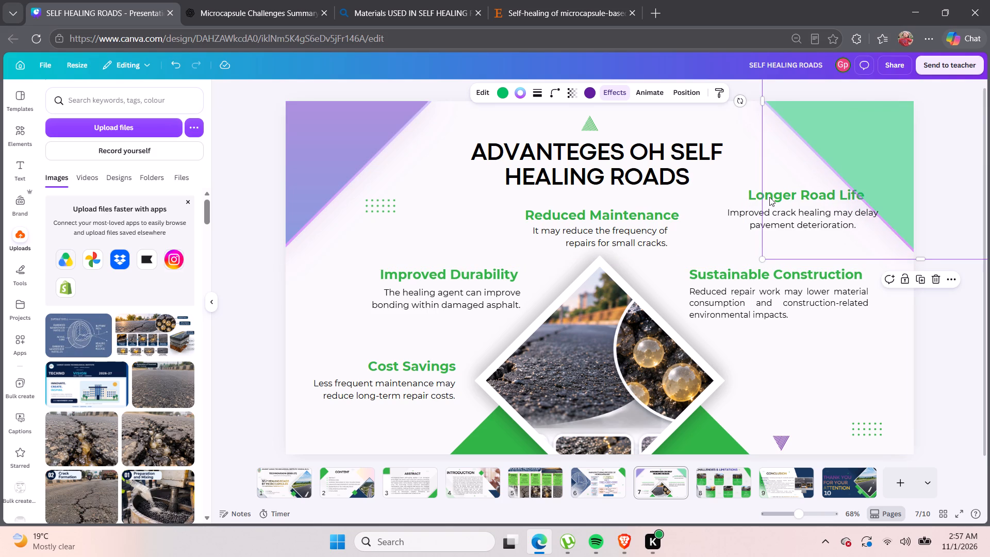
pyautogui.hotkey('ctrl', 'z')
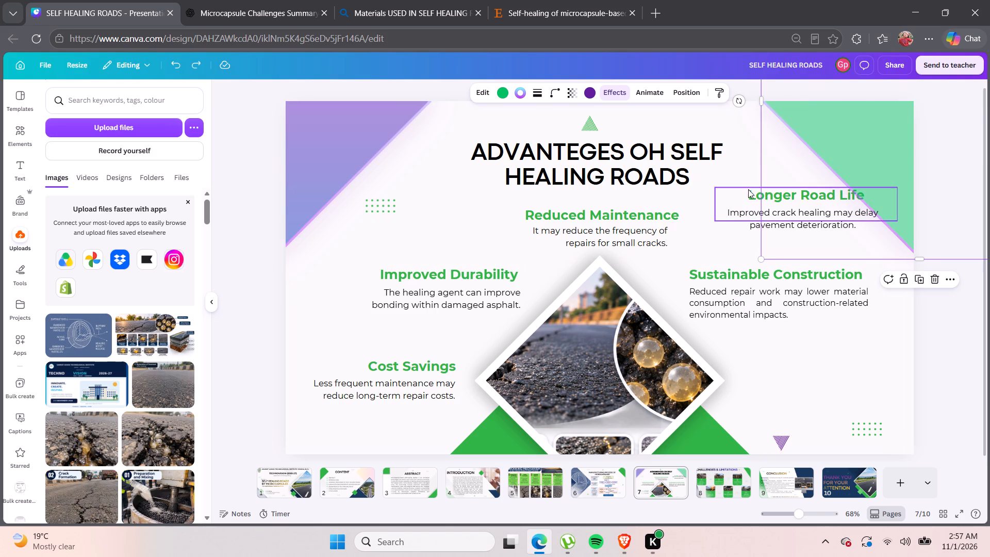
pyautogui.moveTo(749, 192); pyautogui.dragTo(750, 346)
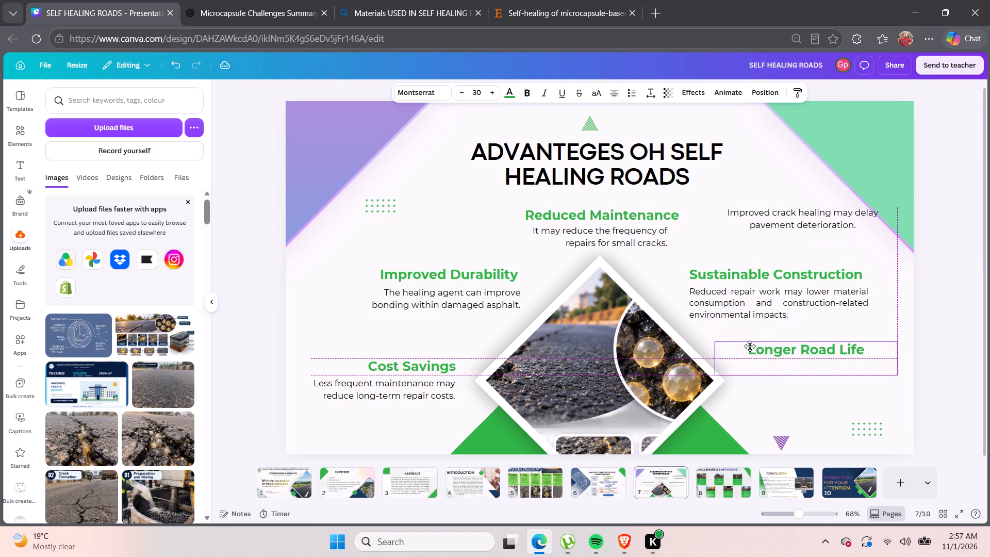
pyautogui.moveTo(750, 346); pyautogui.dragTo(750, 366)
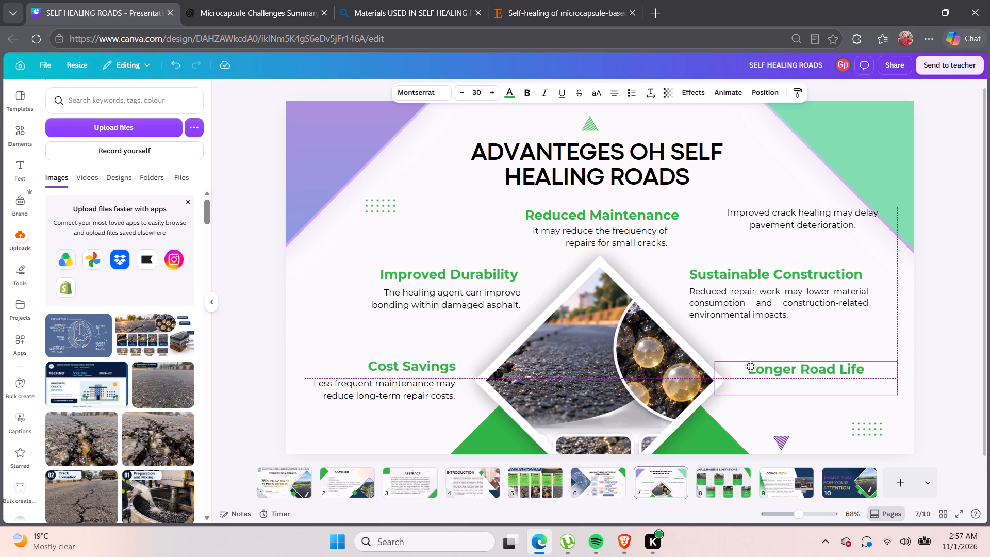
pyautogui.moveTo(750, 366); pyautogui.dragTo(742, 367)
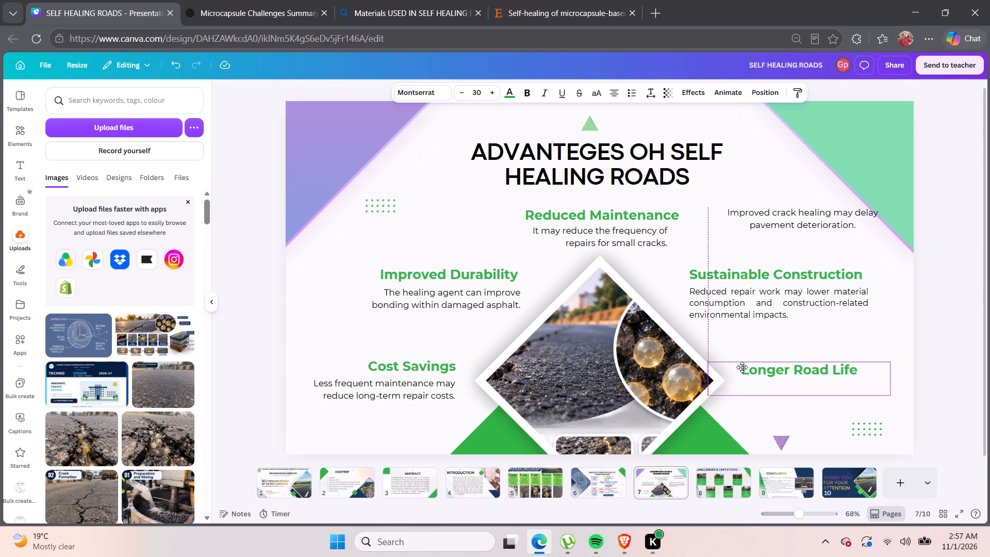
pyautogui.moveTo(742, 367); pyautogui.dragTo(741, 363)
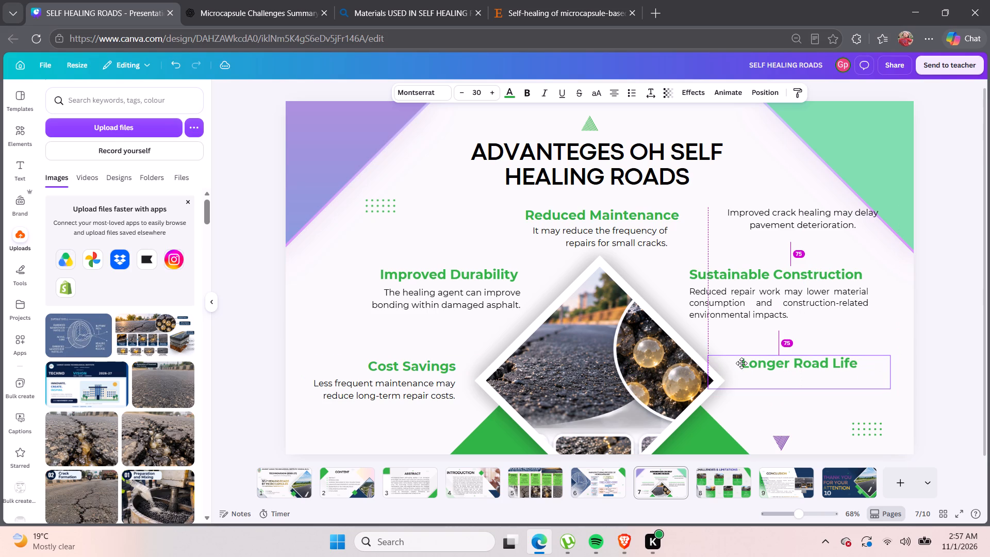
pyautogui.moveTo(741, 363); pyautogui.dragTo(742, 364)
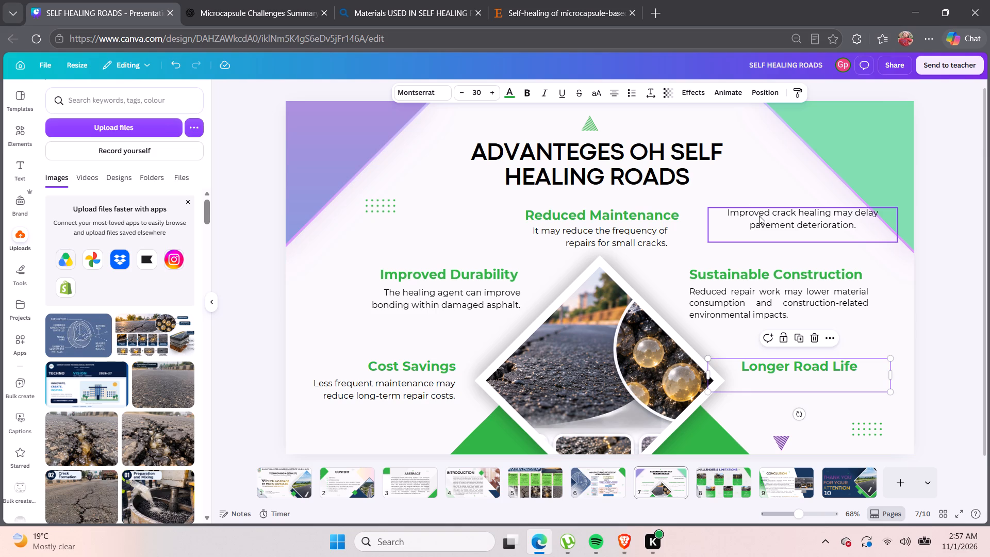
# Move the crack-healing description from beside "Reduced Maintenance" to beneath the "Longer Road Life" heading and left-align its text.
pyautogui.moveTo(759, 216); pyautogui.dragTo(769, 382)
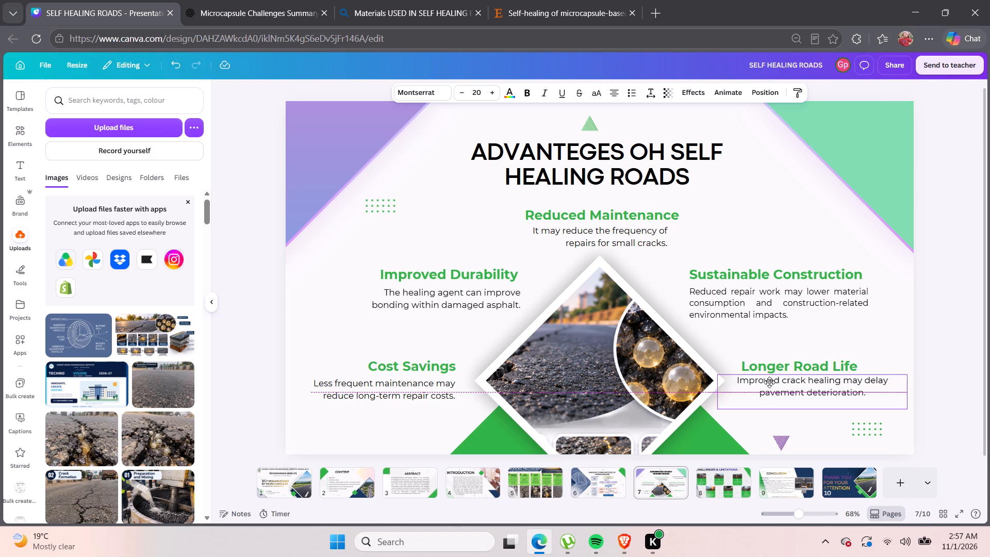
pyautogui.moveTo(769, 382); pyautogui.dragTo(770, 383)
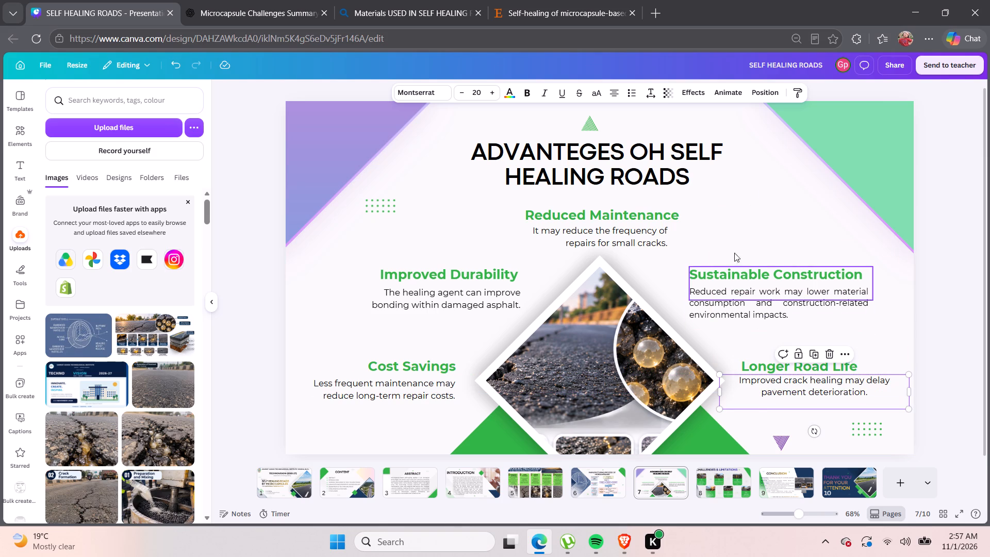
pyautogui.click(614, 97)
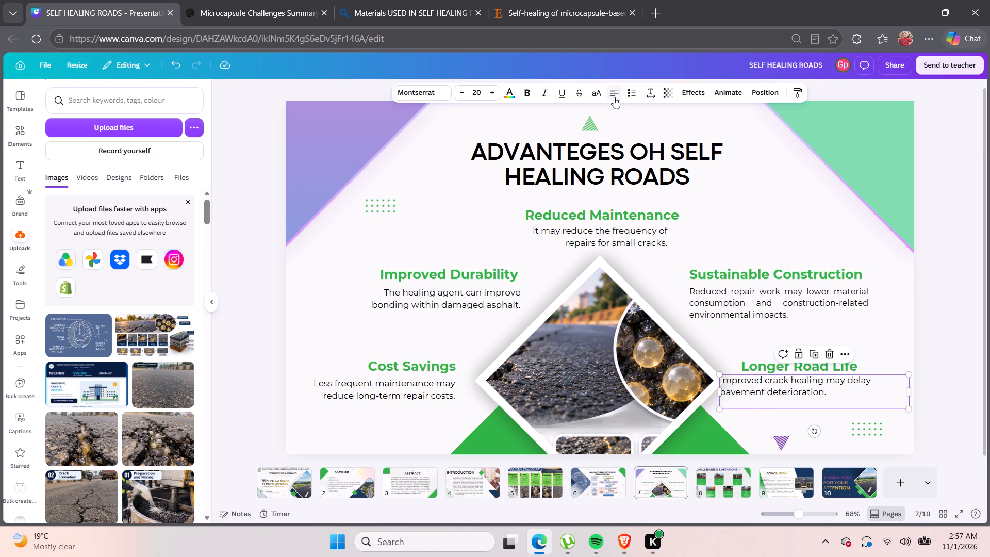
pyautogui.click(717, 352)
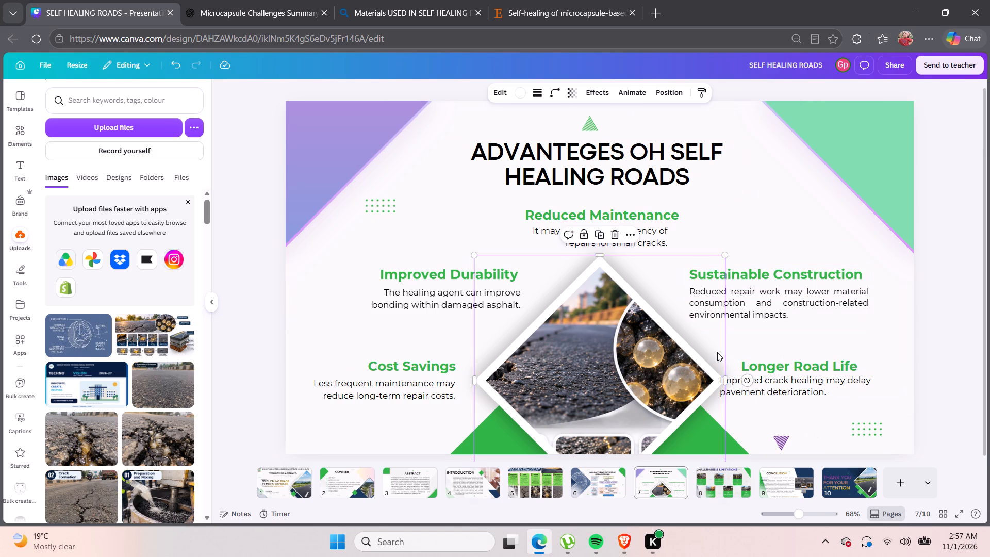
# Fine-tune the crack-healing description's position so its text starts roughly in line with the start of the "Longer Road Life" heading.
pyautogui.moveTo(739, 387); pyautogui.dragTo(751, 390)
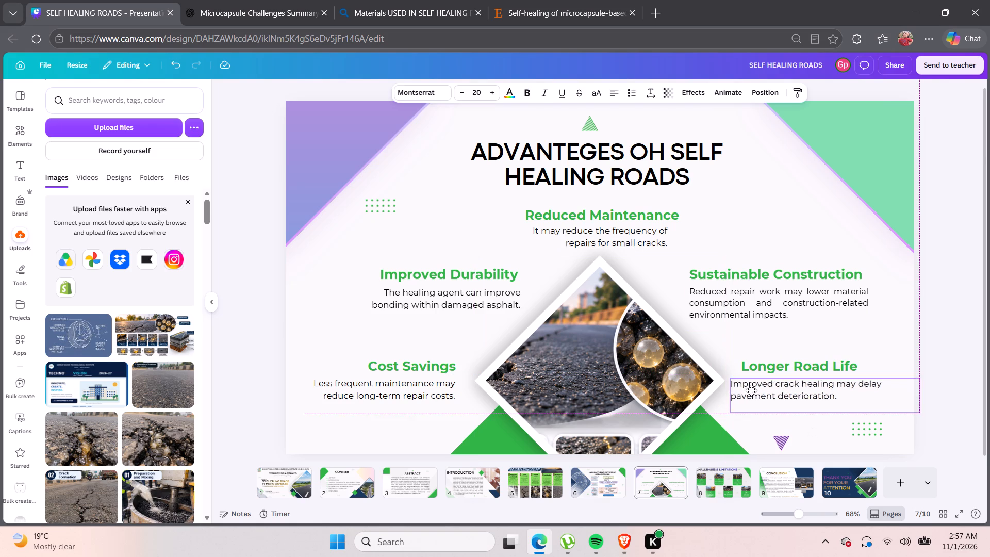
pyautogui.moveTo(751, 390); pyautogui.dragTo(758, 390)
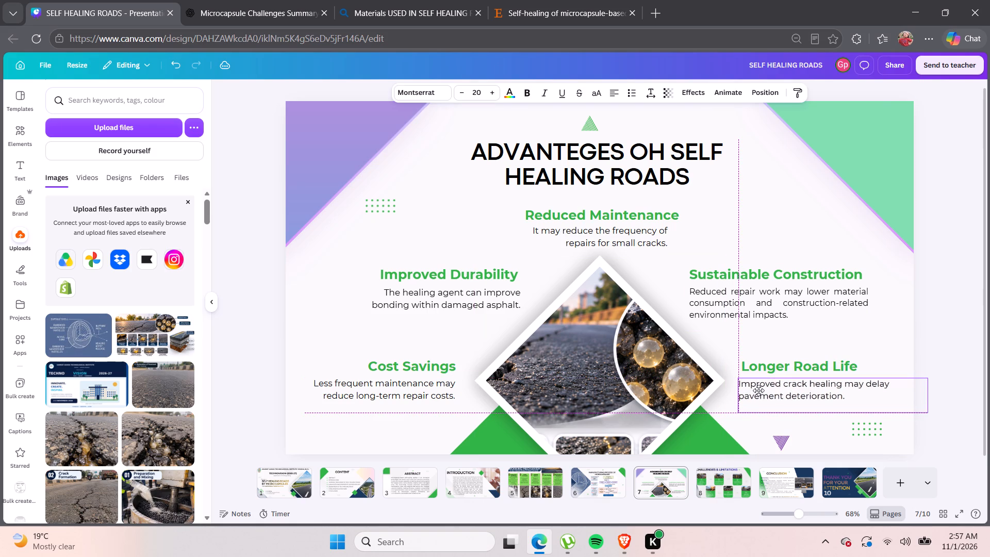
pyautogui.moveTo(758, 390); pyautogui.dragTo(766, 389)
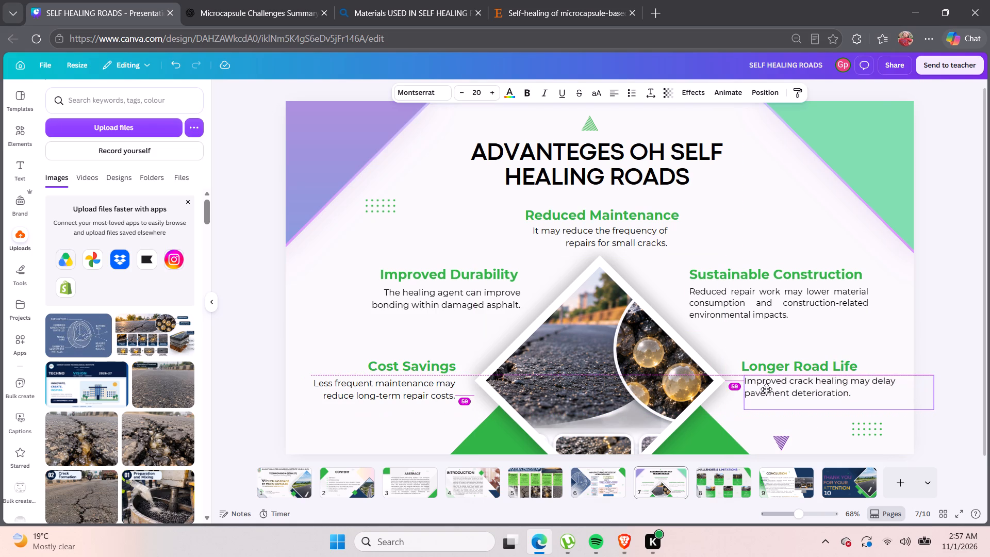
pyautogui.moveTo(766, 389); pyautogui.dragTo(760, 389)
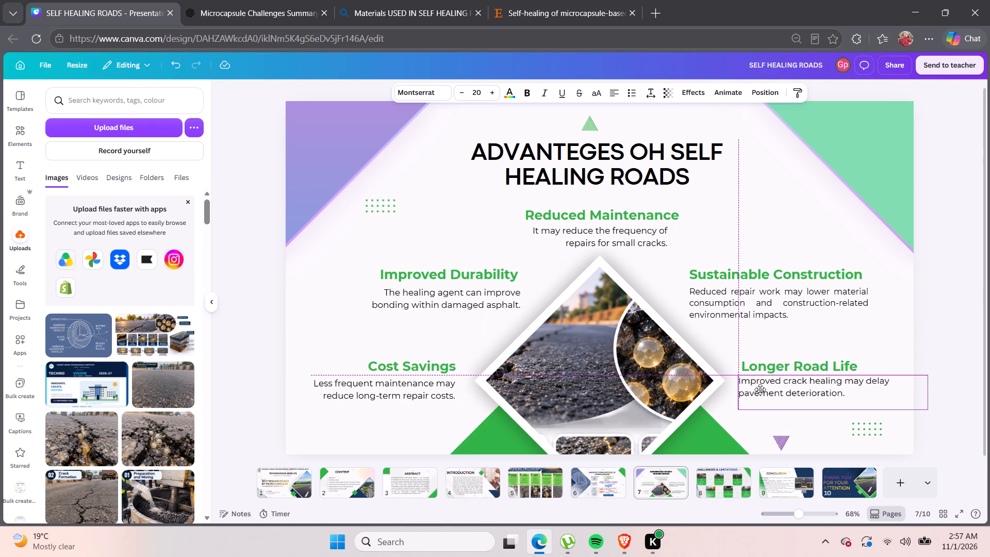
pyautogui.moveTo(760, 389); pyautogui.dragTo(761, 392)
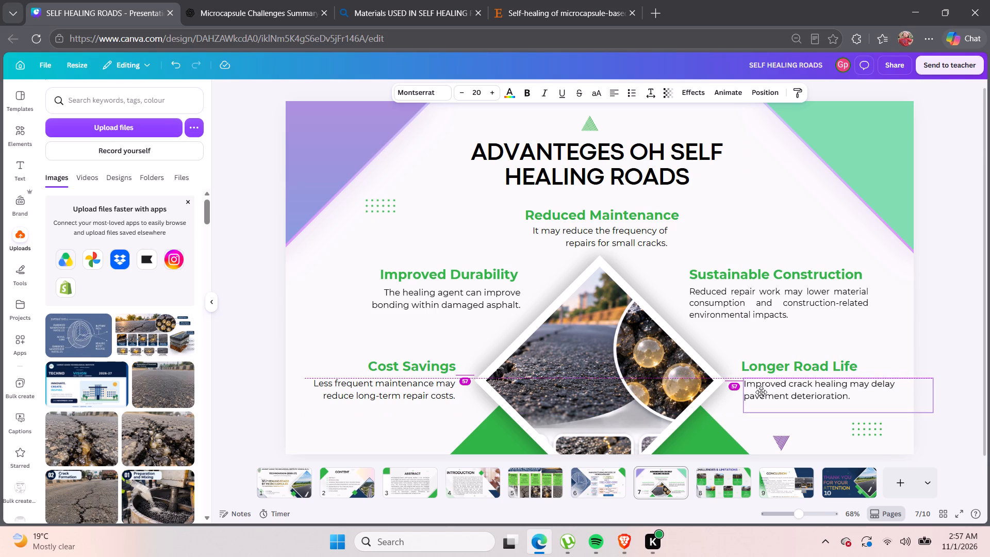
pyautogui.moveTo(761, 392); pyautogui.dragTo(762, 391)
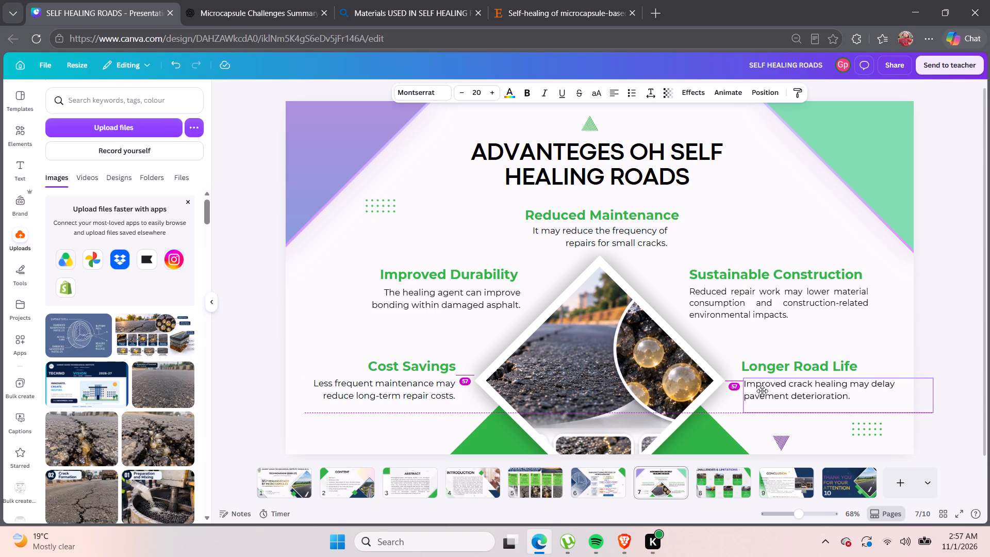
pyautogui.moveTo(762, 391); pyautogui.dragTo(760, 389)
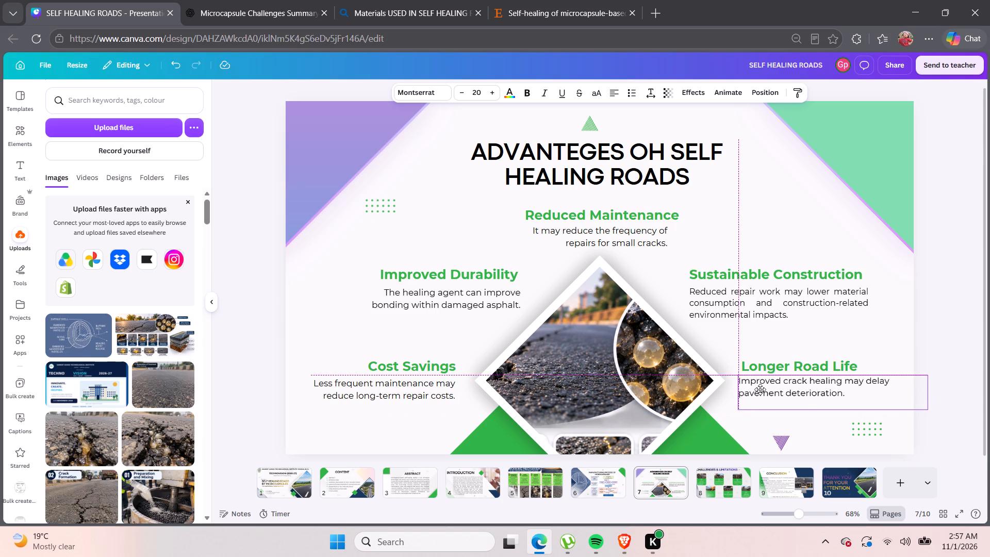
pyautogui.moveTo(760, 389); pyautogui.dragTo(761, 389)
pyautogui.click(735, 367)
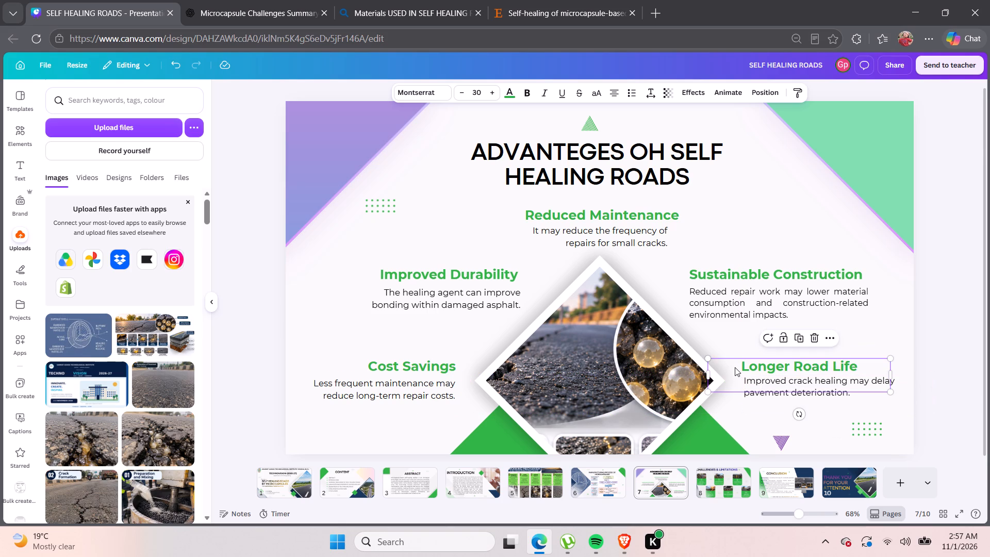
pyautogui.click(715, 342)
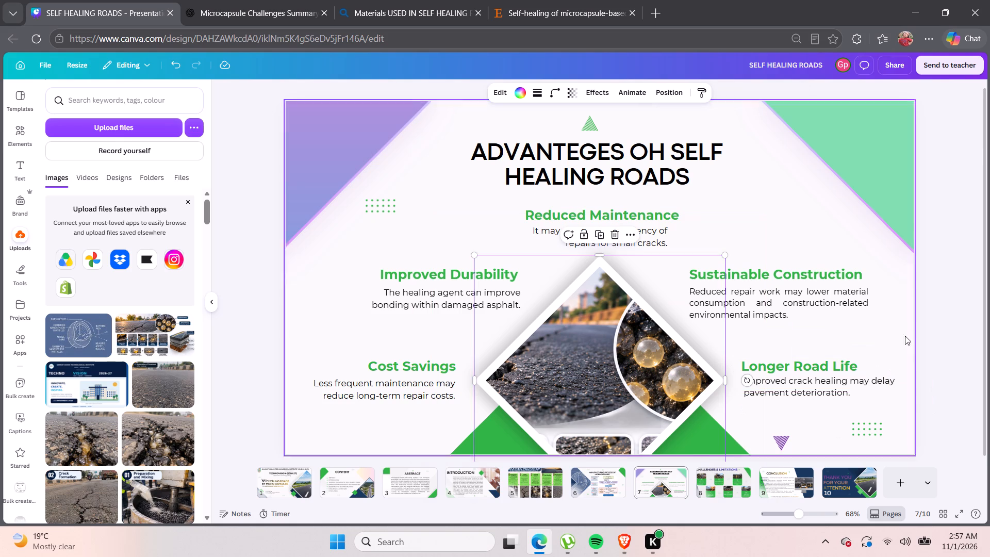
pyautogui.click(939, 336)
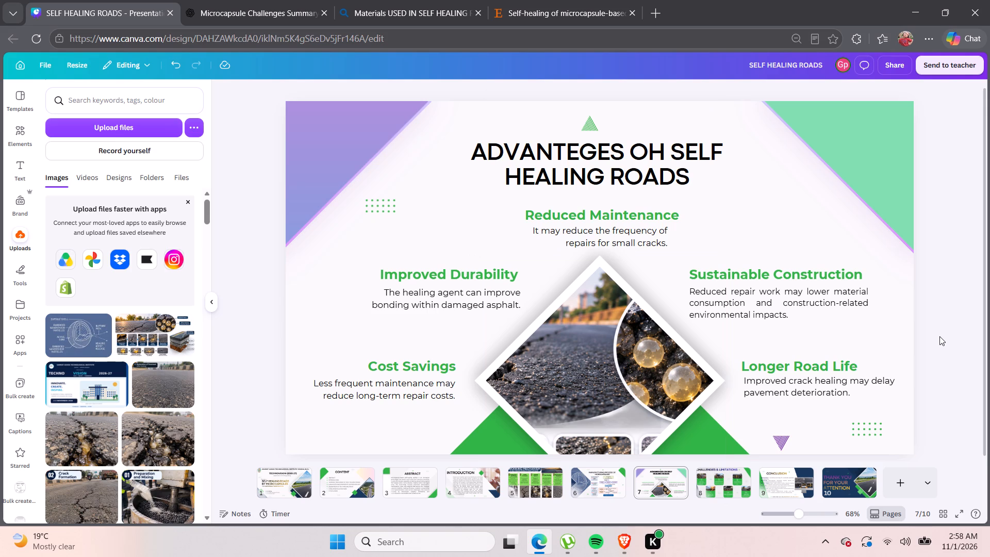
# Enlarge the "Manufacturing Process of Microcapsules" title on slide 6 to a font size of about 52.7, widening it on both sides.
pyautogui.click(732, 477)
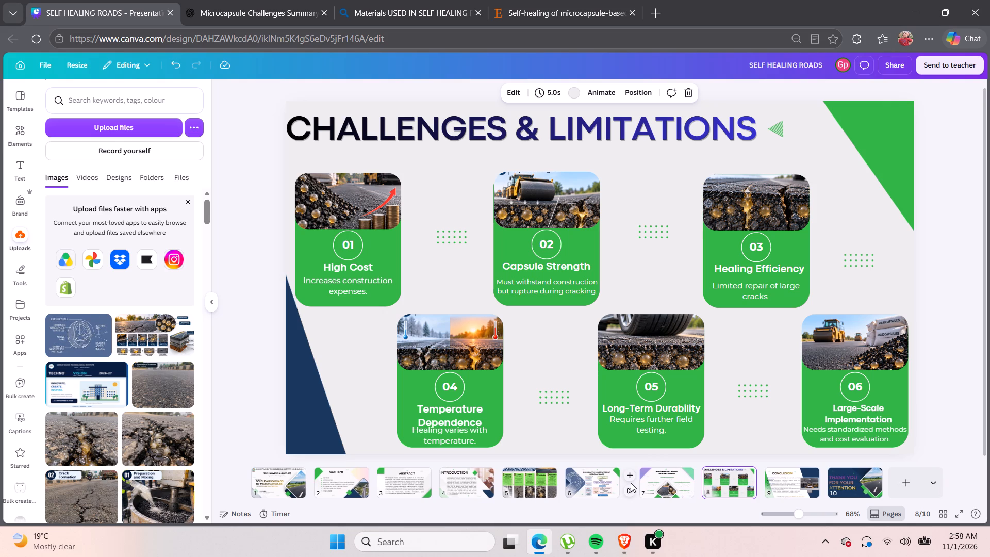
pyautogui.click(678, 483)
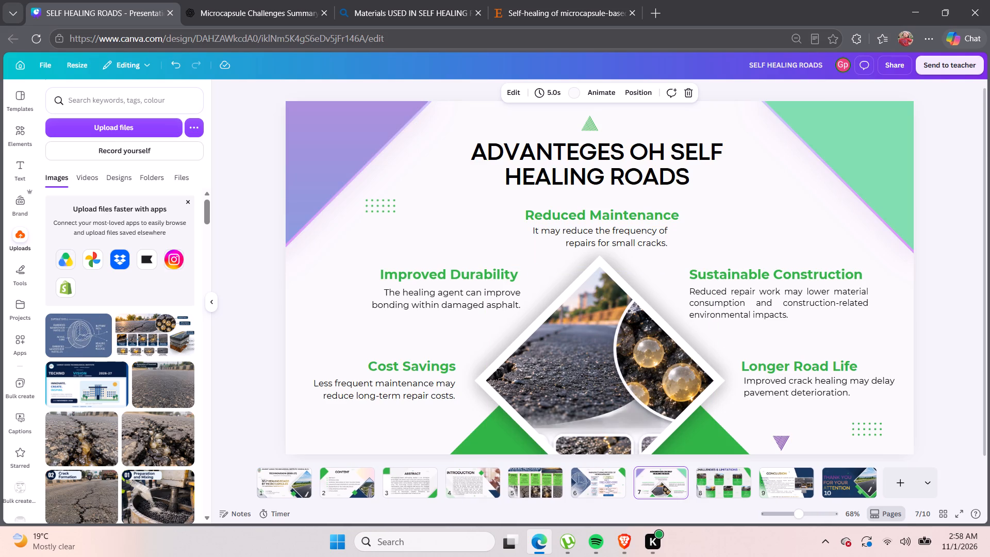
pyautogui.click(599, 489)
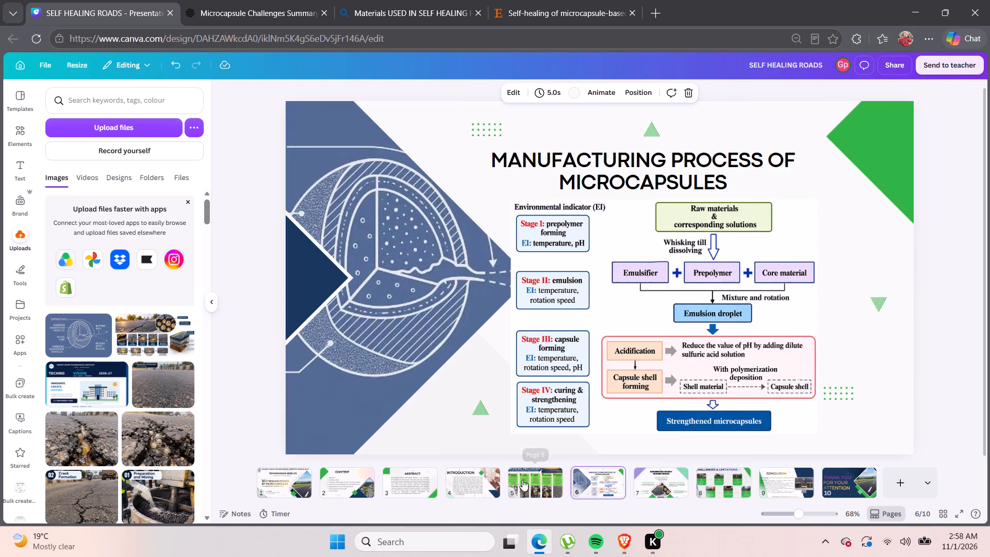
pyautogui.click(521, 480)
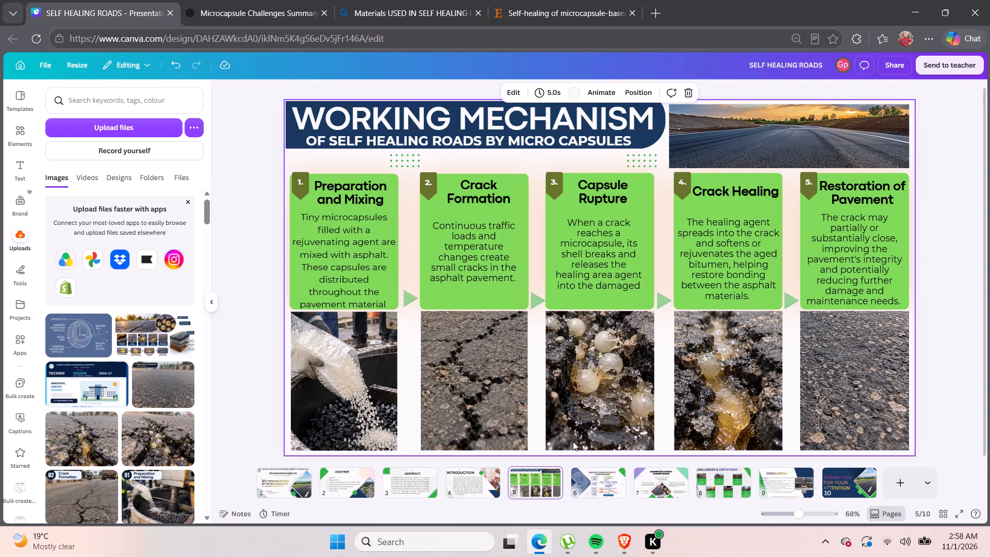
pyautogui.click(606, 478)
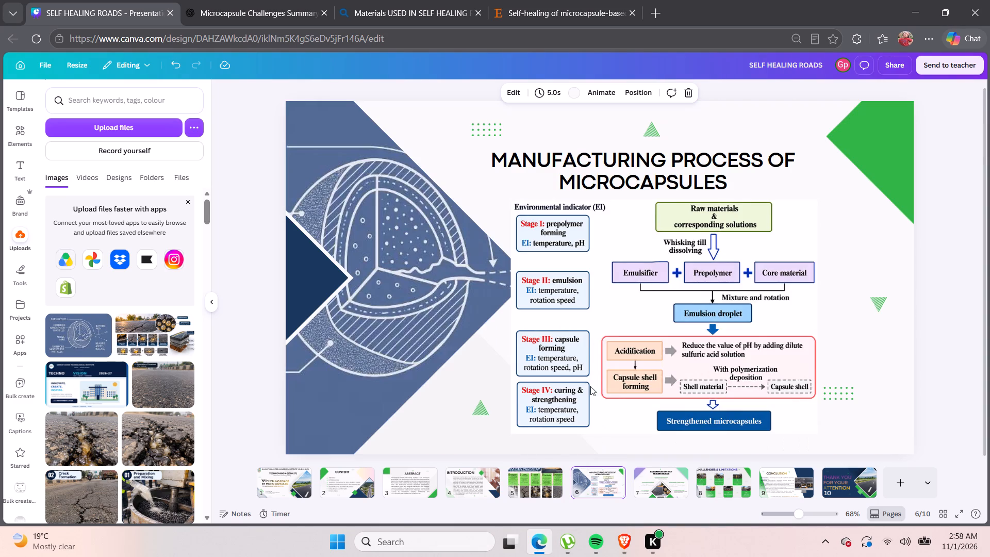
pyautogui.click(631, 179)
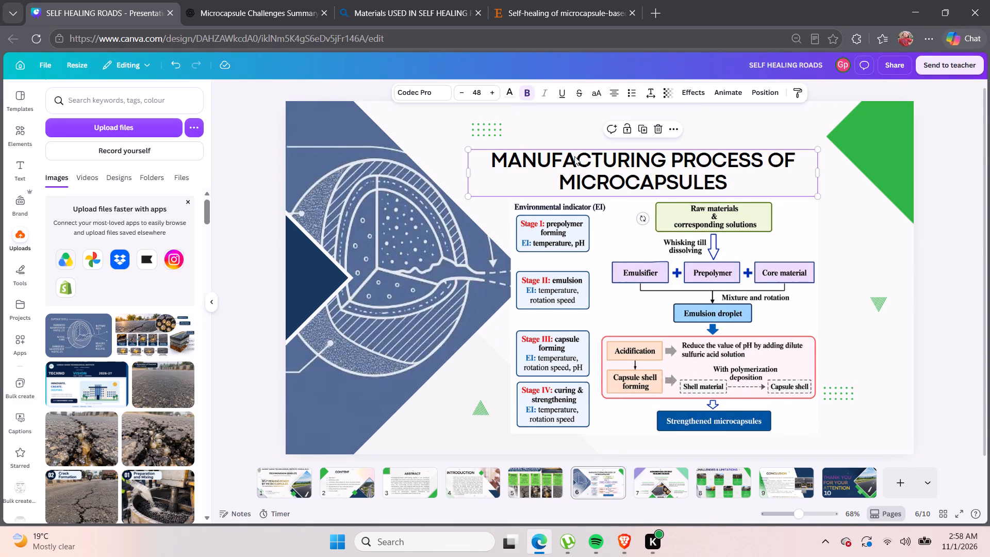
pyautogui.moveTo(468, 151); pyautogui.dragTo(450, 139)
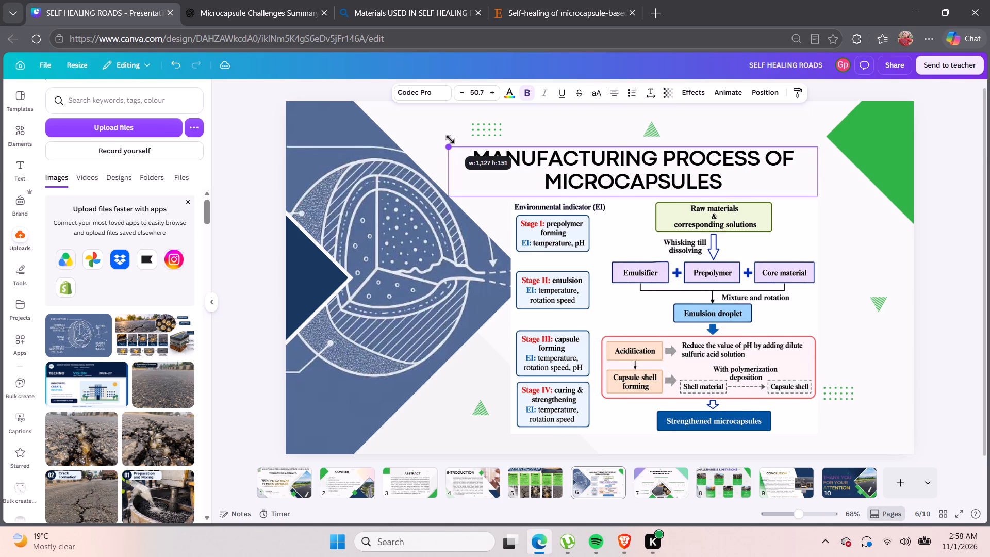
pyautogui.moveTo(450, 139); pyautogui.dragTo(448, 139)
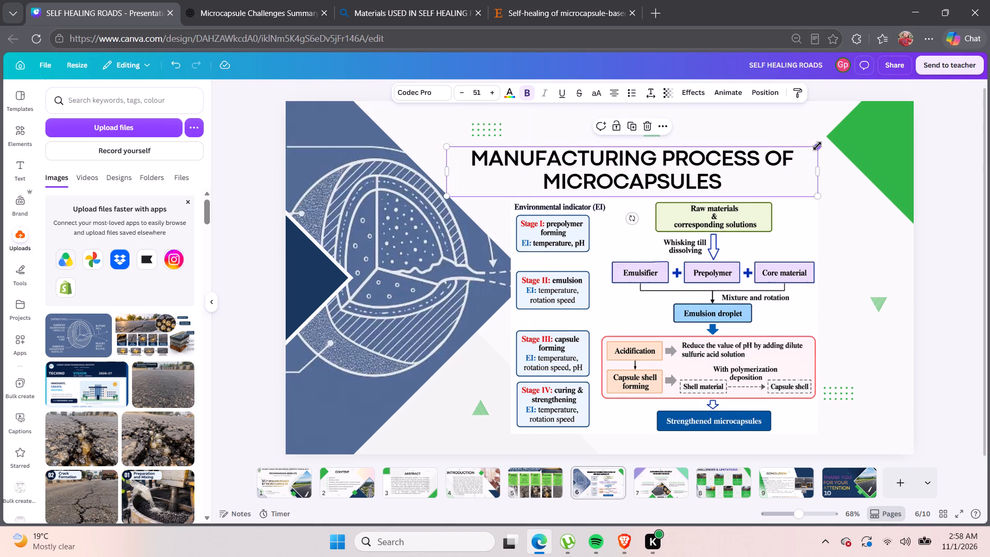
pyautogui.moveTo(817, 146); pyautogui.dragTo(830, 144)
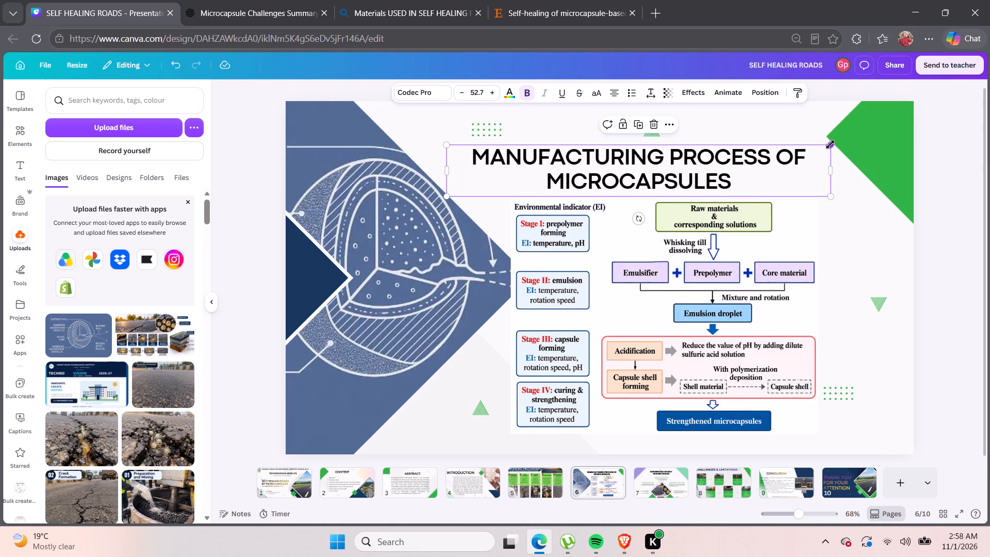
pyautogui.click(852, 198)
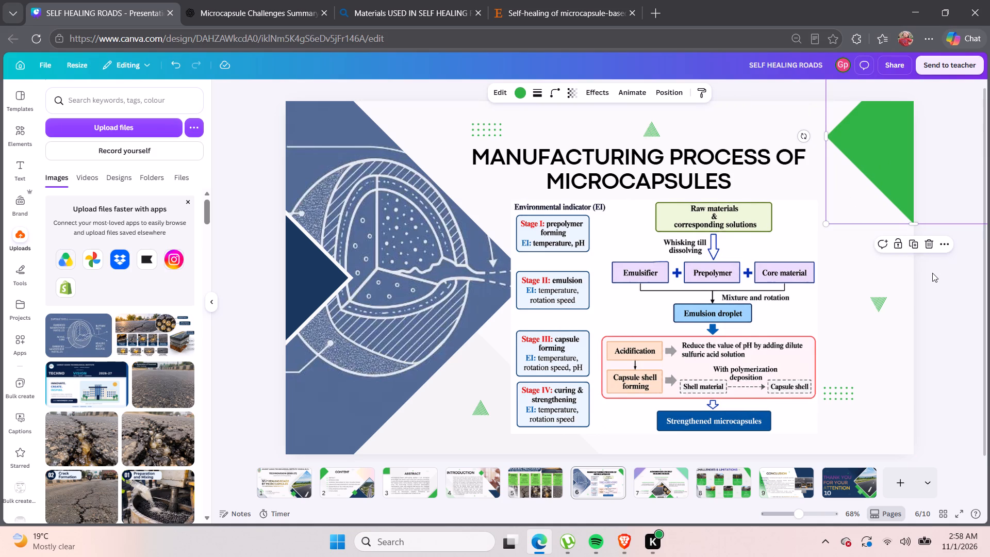
pyautogui.click(932, 273)
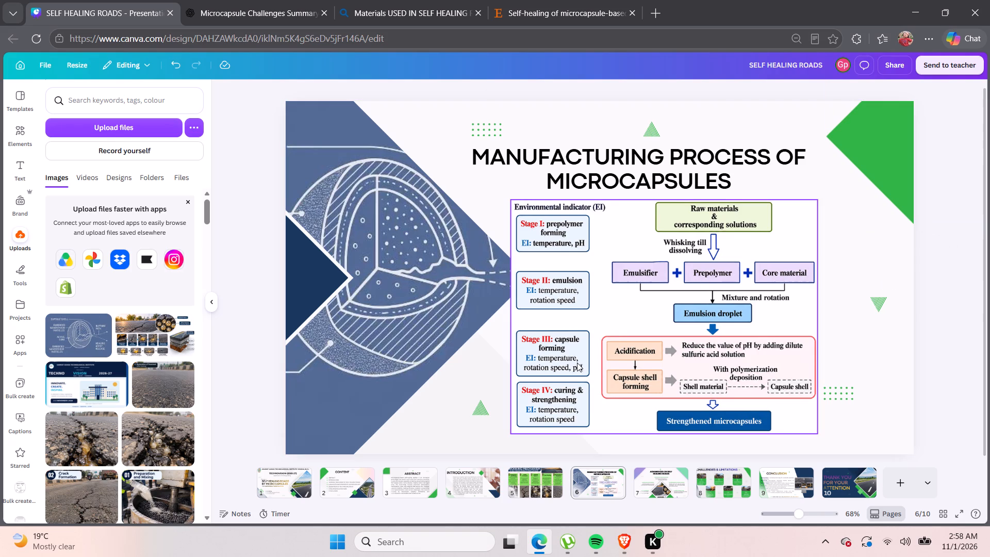
# On slide 3, shift the "ABSTRACT" heading sideways so it is centred above the paragraph.
pyautogui.click(649, 481)
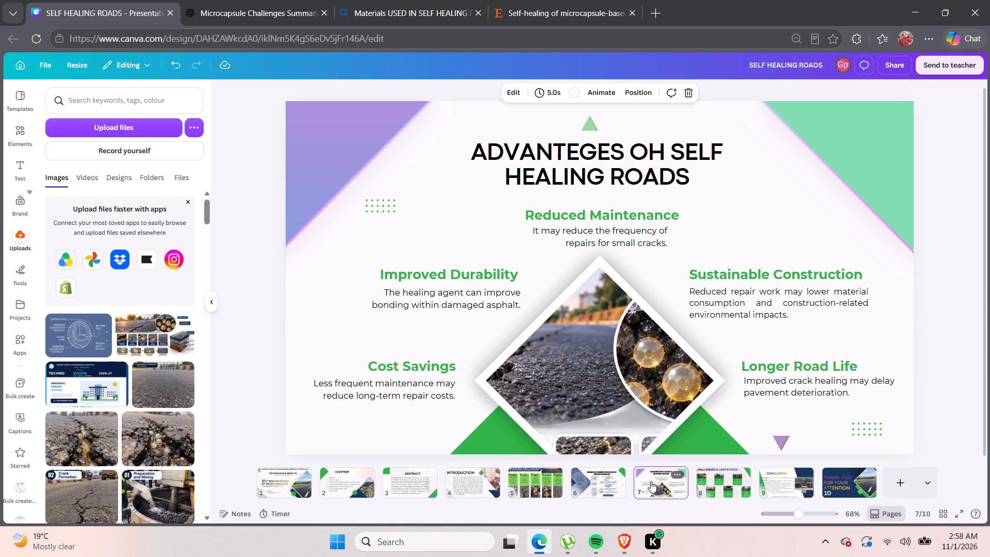
pyautogui.click(708, 482)
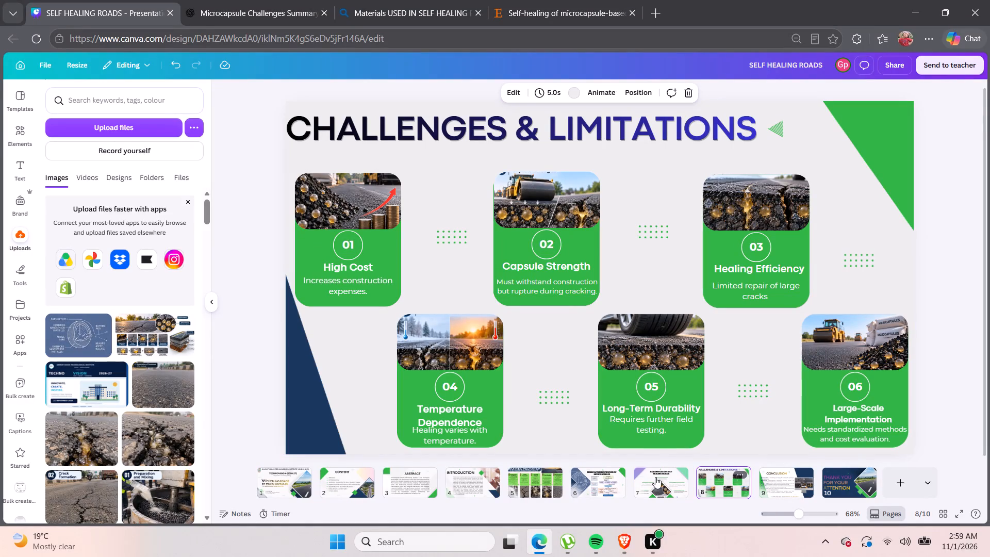
pyautogui.click(477, 485)
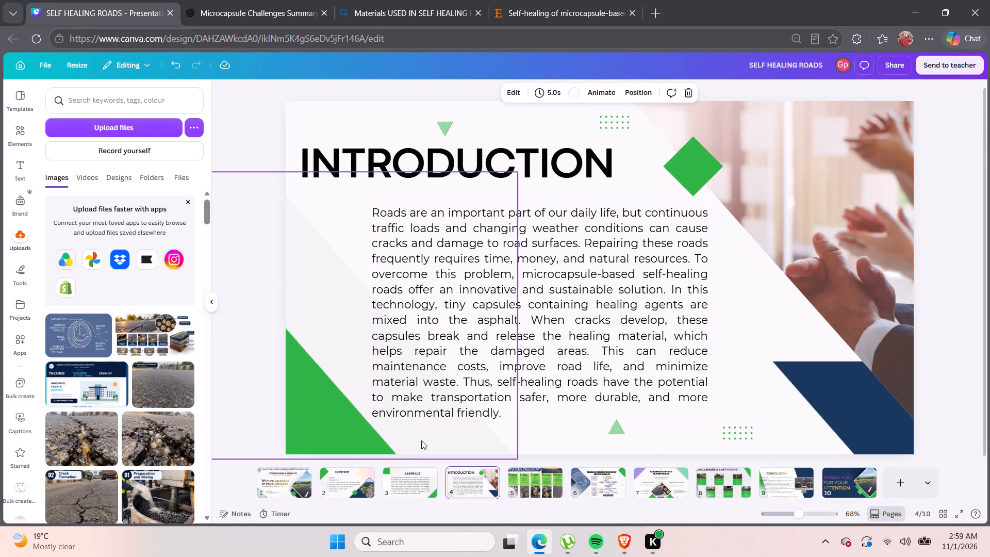
pyautogui.click(414, 471)
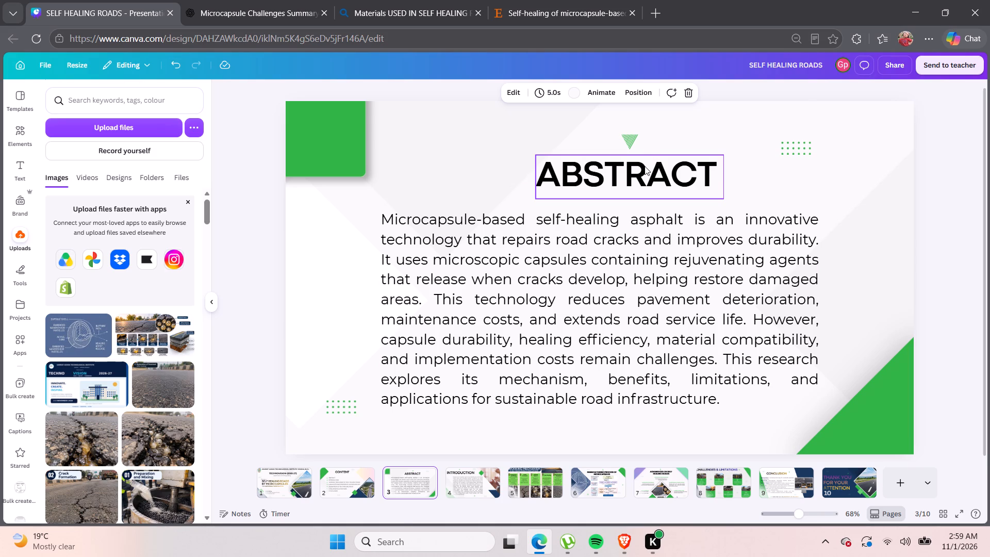
pyautogui.moveTo(645, 166); pyautogui.dragTo(617, 167)
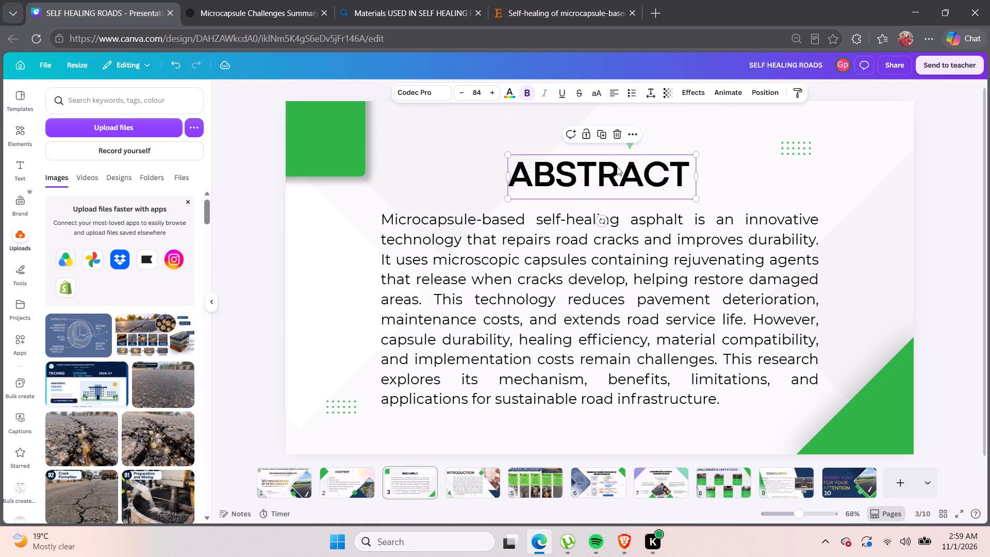
pyautogui.click(647, 139)
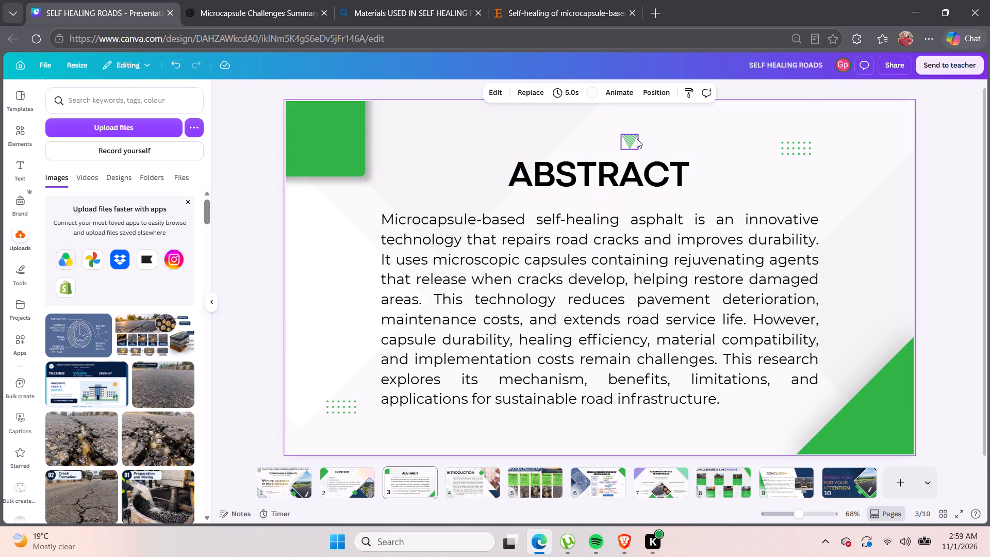
# Move the small green triangle on the Abstract slide so it is centred above the "ABSTRACT" heading.
pyautogui.moveTo(635, 139); pyautogui.dragTo(610, 141)
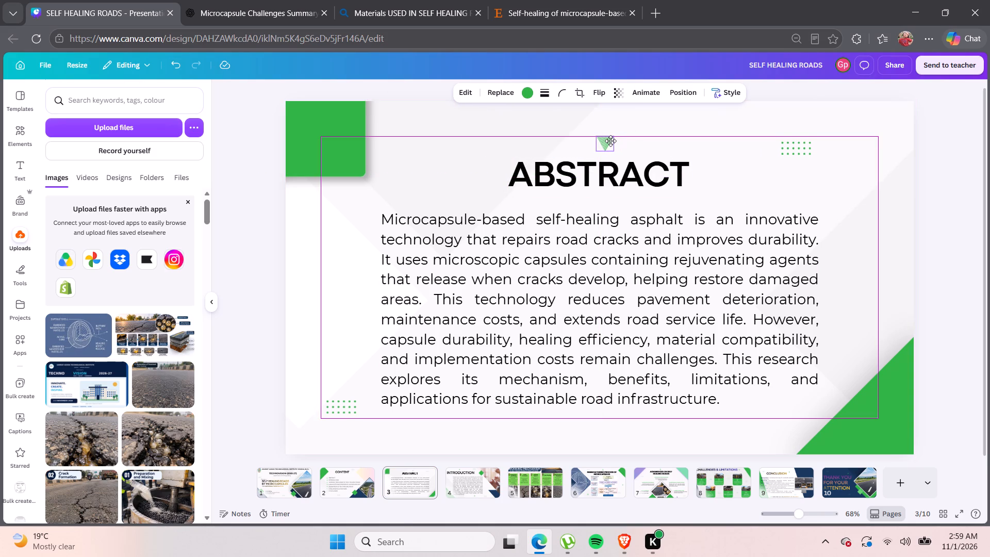
pyautogui.moveTo(610, 141); pyautogui.dragTo(609, 141)
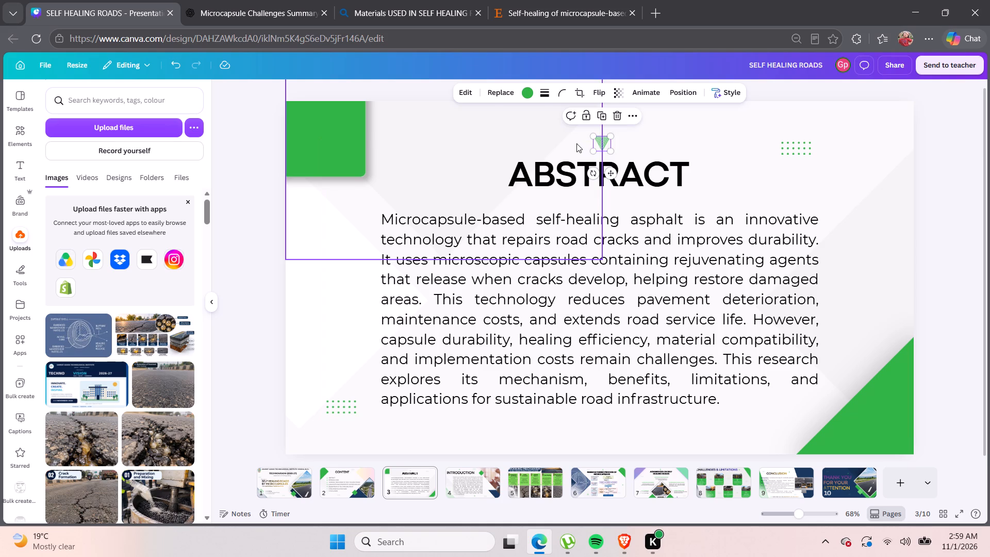
pyautogui.click(576, 143)
pyautogui.click(681, 135)
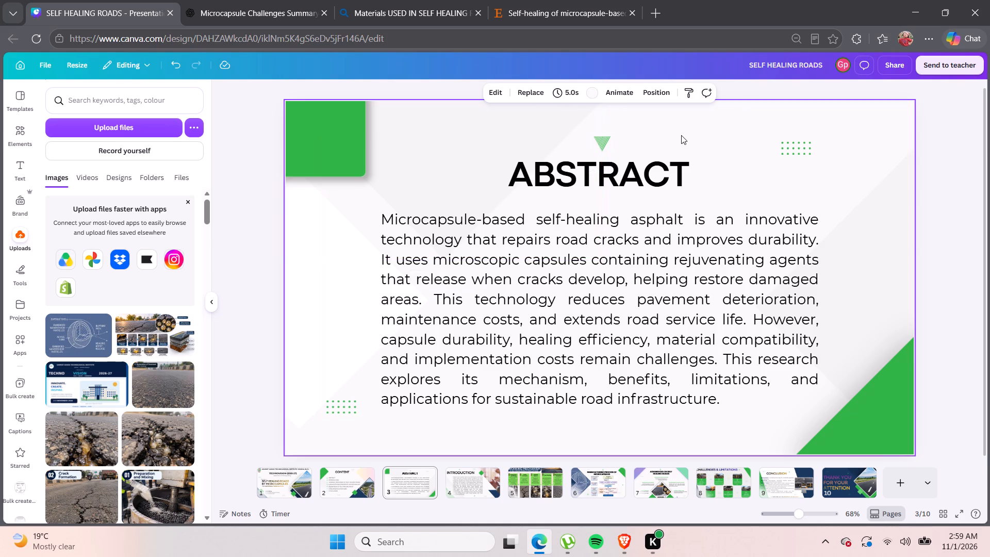
pyautogui.click(953, 165)
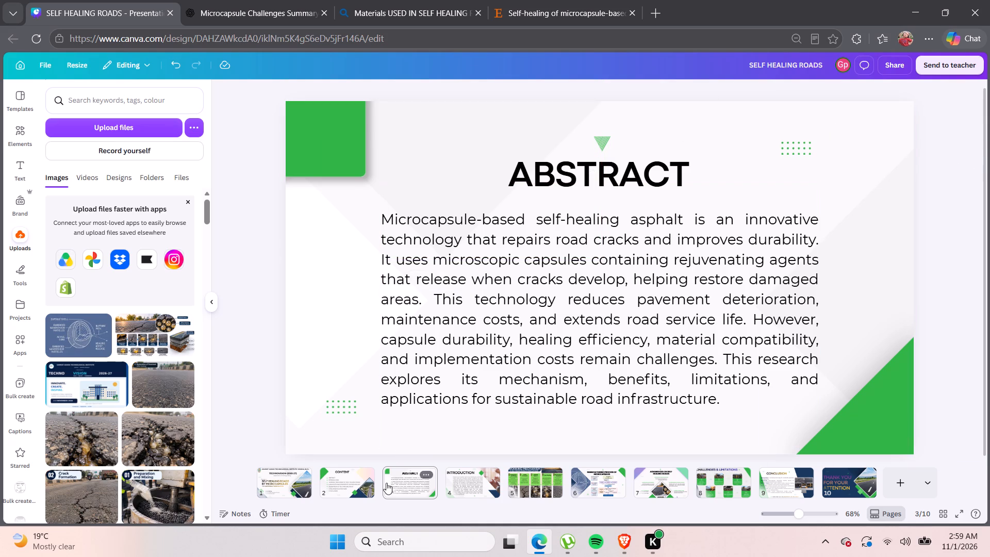
# On slide 2, move the "CONTENT" heading slightly down and towards the green corner shape.
pyautogui.click(349, 482)
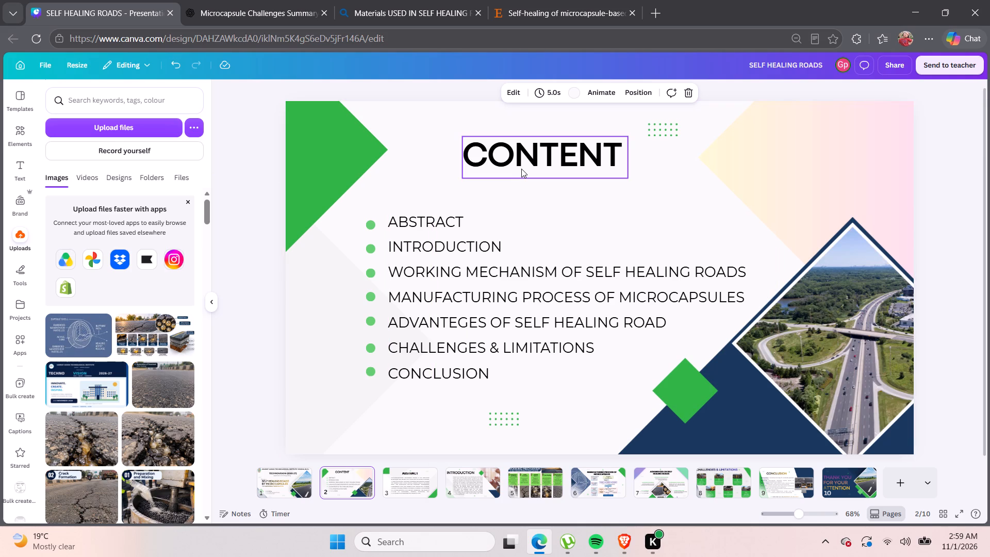
pyautogui.moveTo(521, 169); pyautogui.dragTo(512, 176)
pyautogui.click(669, 160)
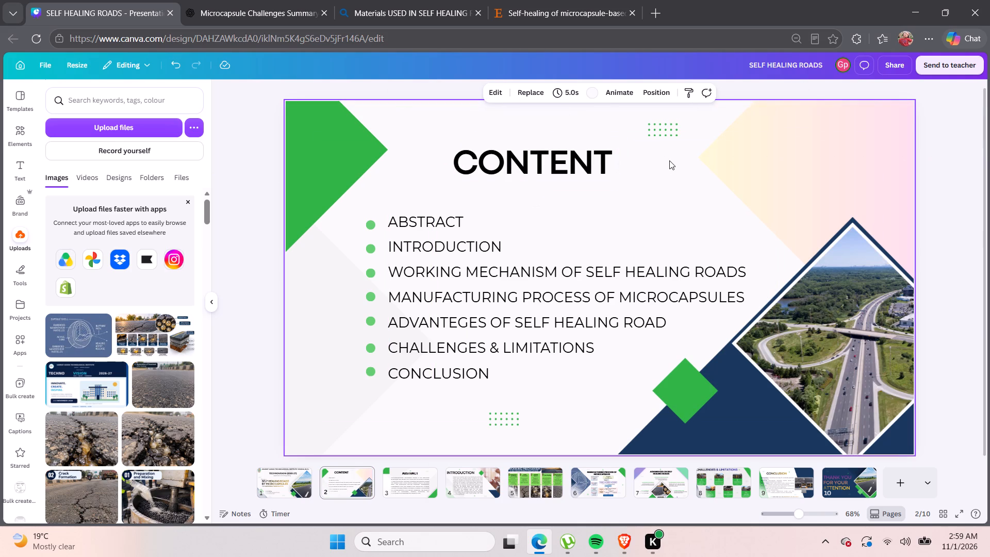
pyautogui.click(958, 132)
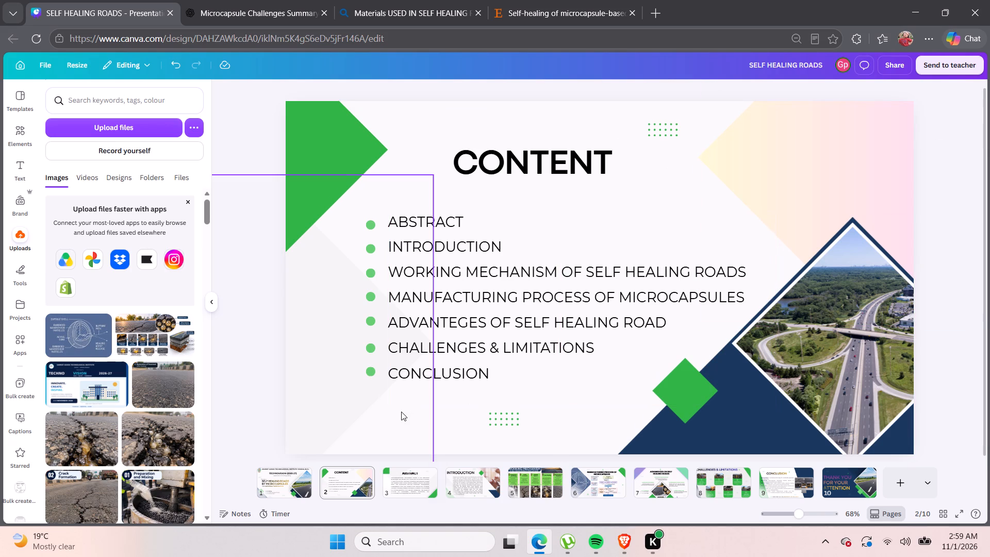
# Review the layout of the slides, using view-only mode to page from the title slide through to "Challenges & Limitations".
pyautogui.click(343, 489)
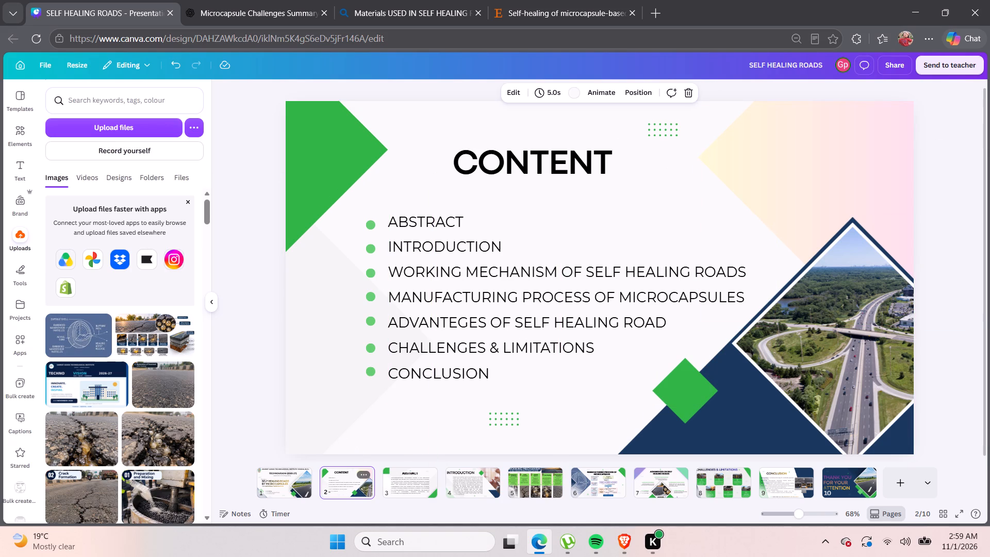
pyautogui.click(286, 490)
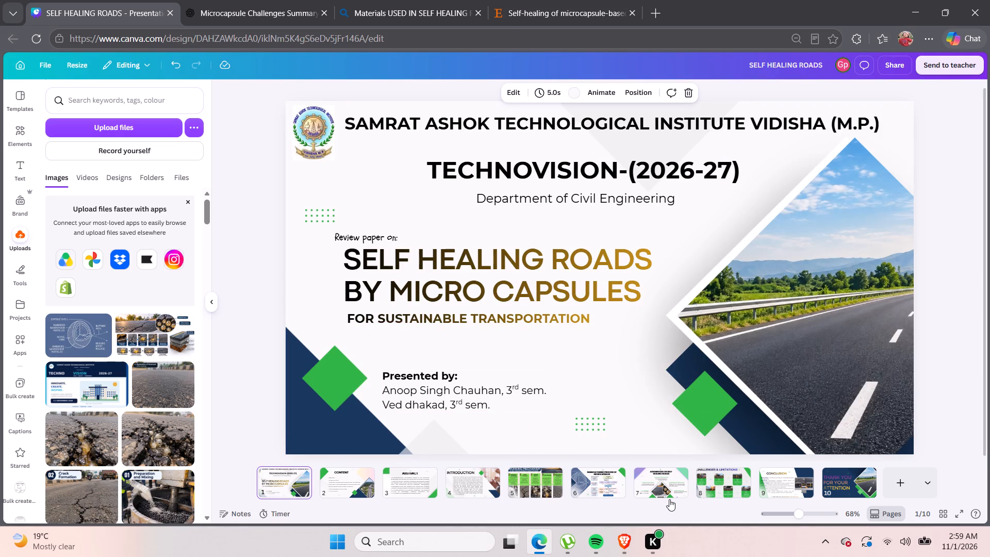
pyautogui.click(675, 485)
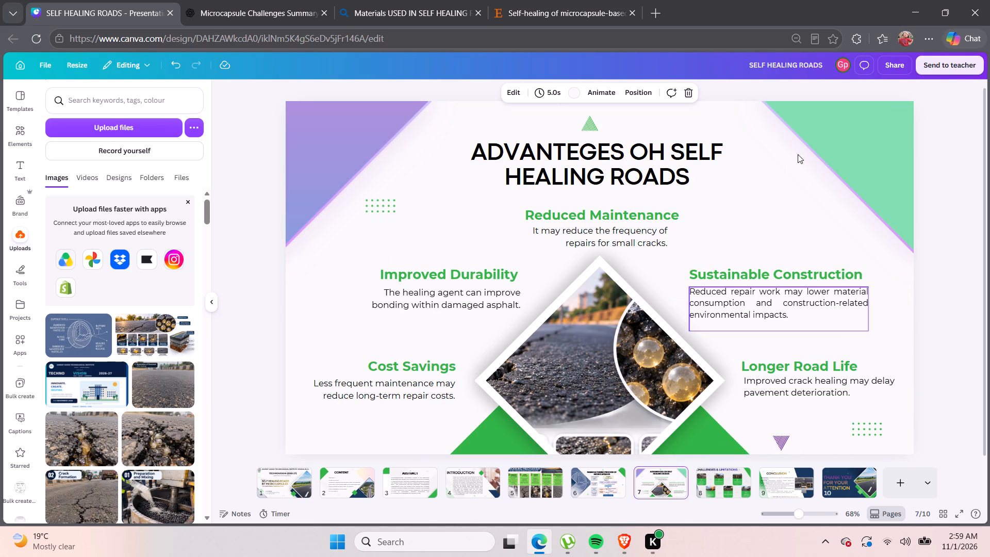
pyautogui.click(932, 267)
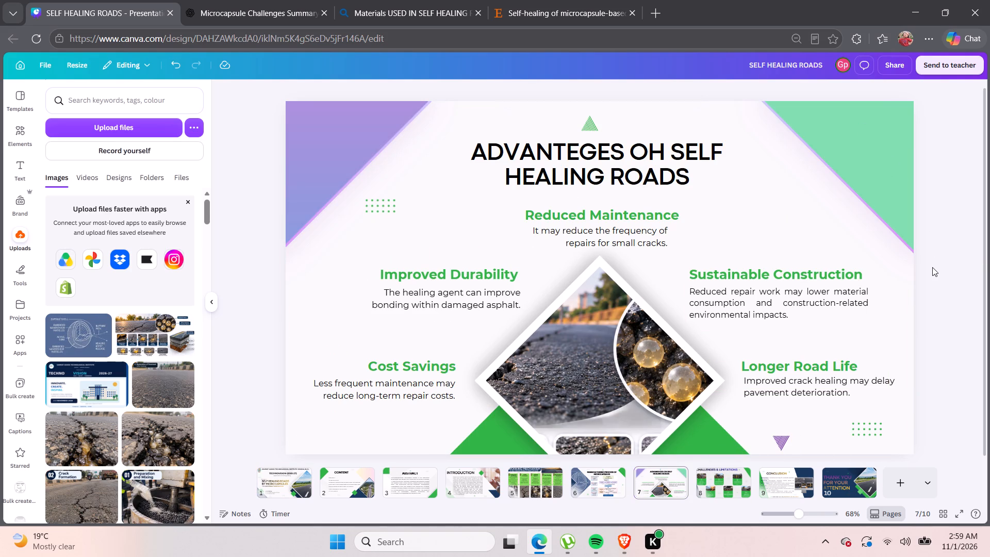
pyautogui.click(125, 62)
pyautogui.click(139, 139)
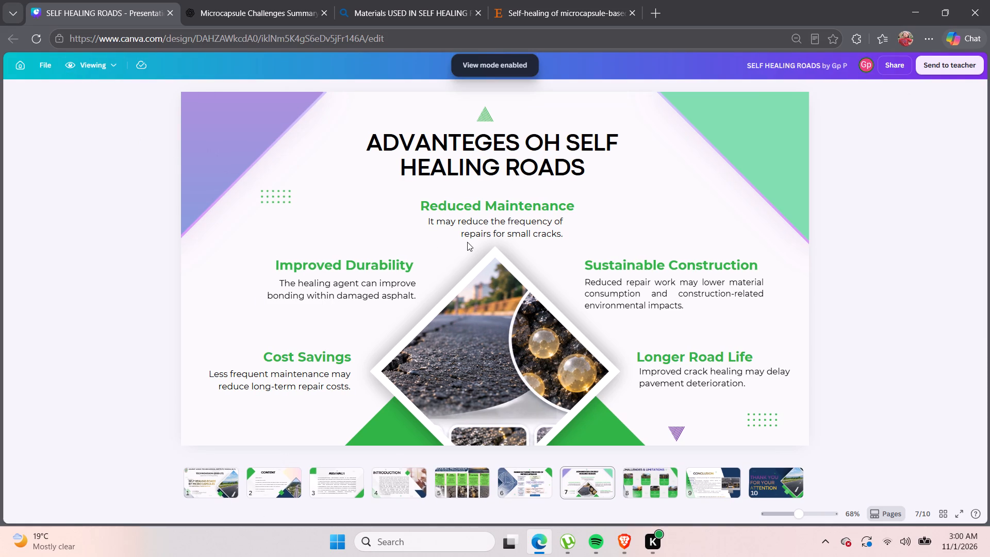
pyautogui.click(221, 476)
pyautogui.click(270, 484)
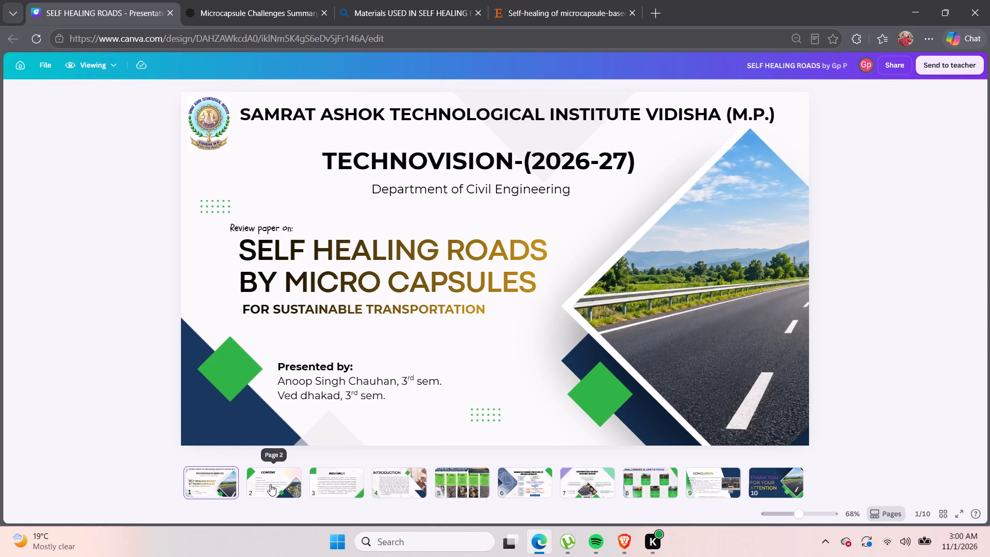
pyautogui.click(335, 490)
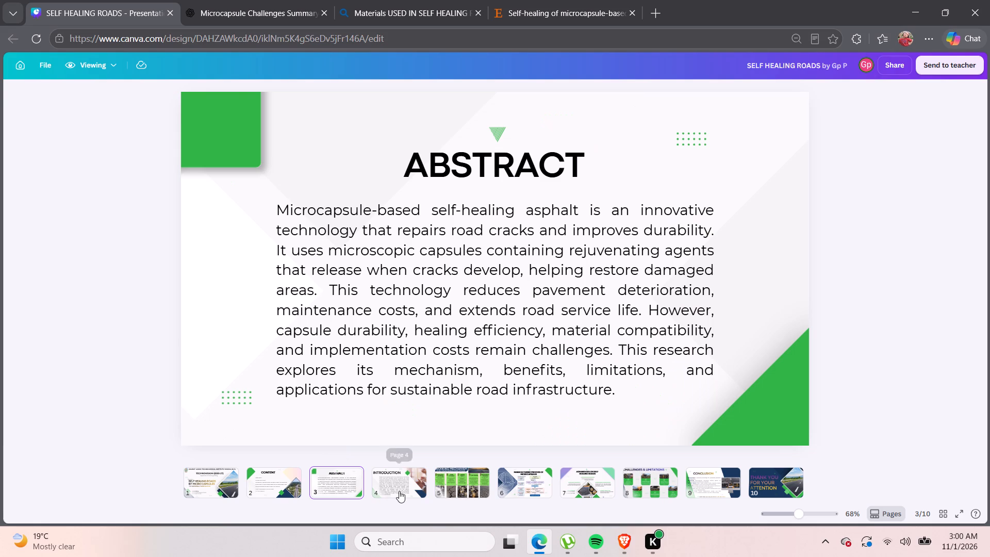
pyautogui.click(402, 491)
pyautogui.click(467, 490)
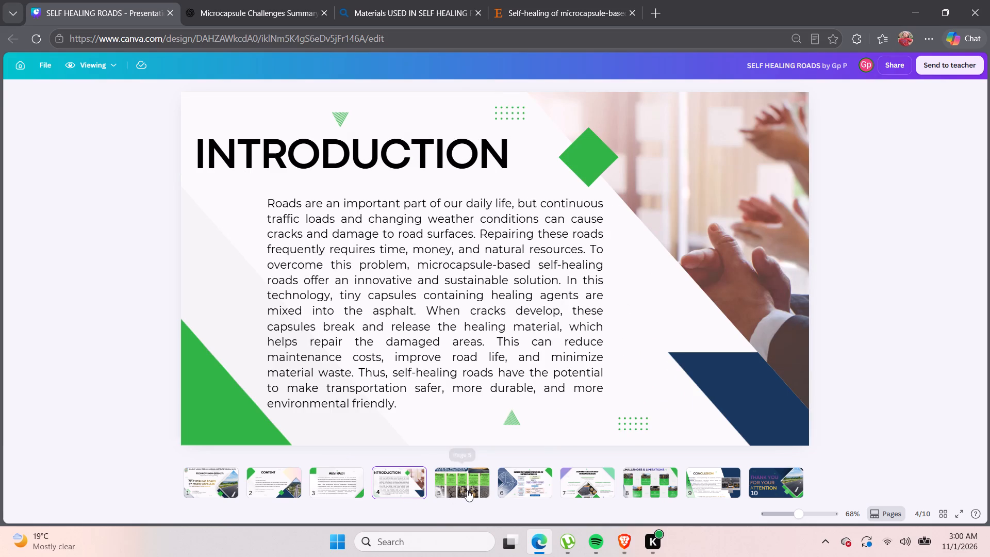
pyautogui.click(515, 489)
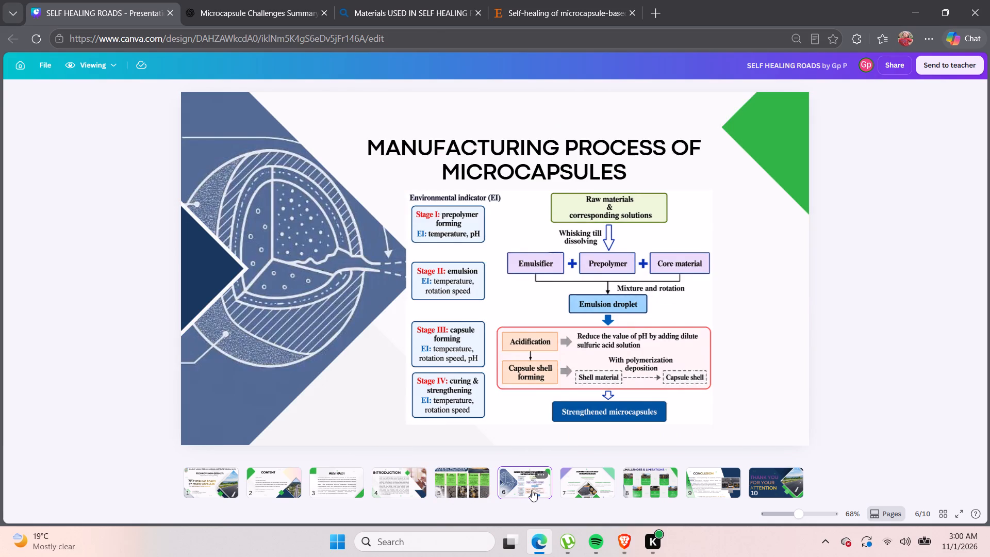
pyautogui.click(572, 496)
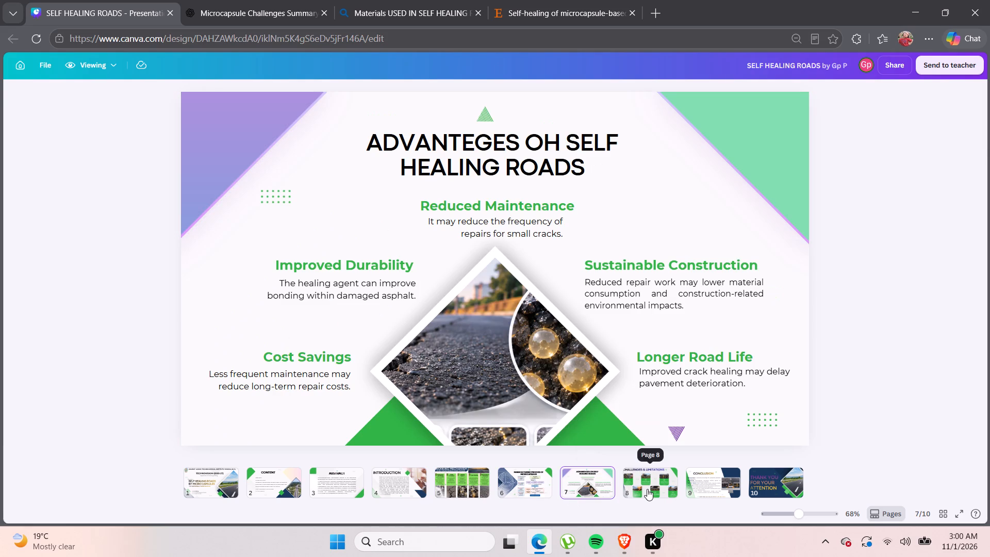
pyautogui.click(647, 489)
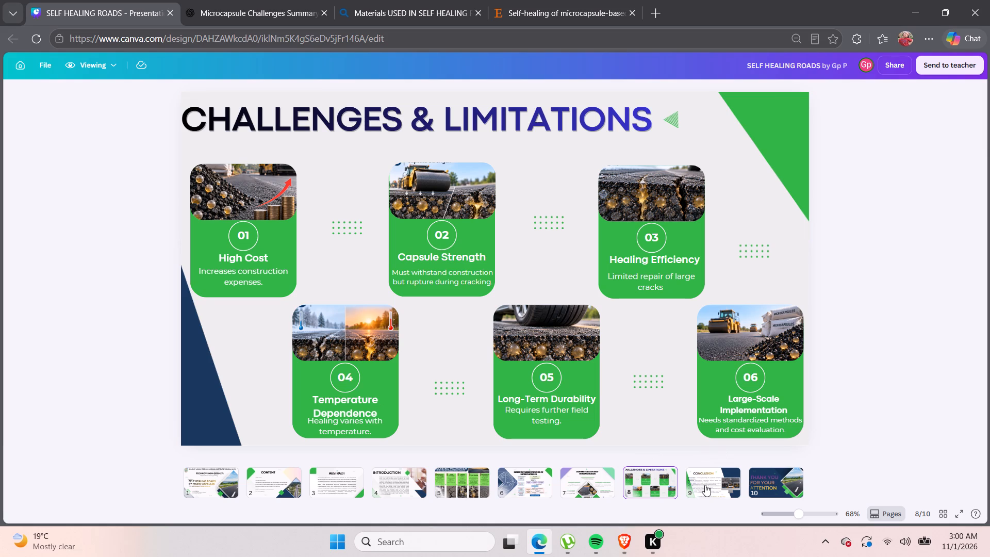
pyautogui.click(359, 225)
# Return to editing mode and tilt the dot grids between cards 01 and 02 and between cards 02 and 03 counter-clockwise.
pyautogui.click(97, 60)
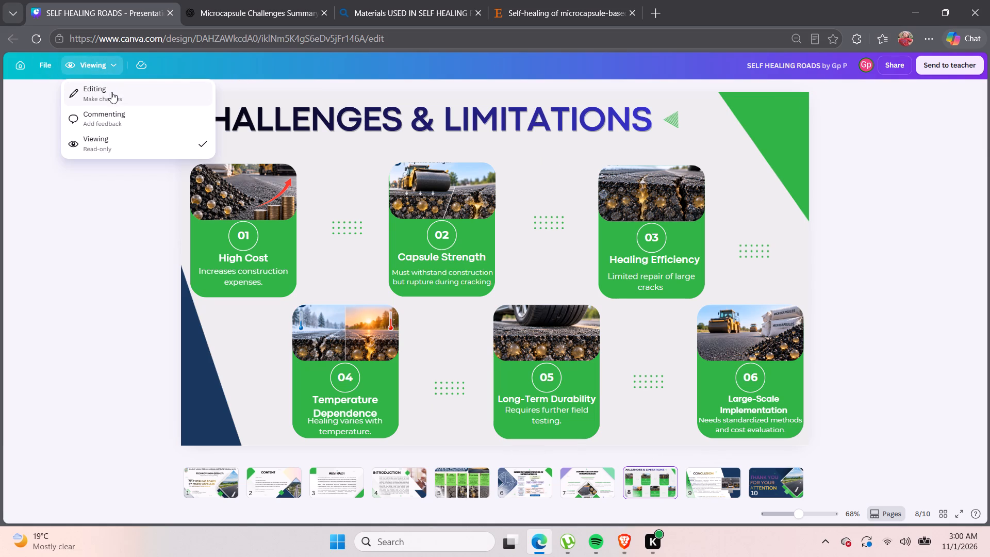
pyautogui.click(111, 92)
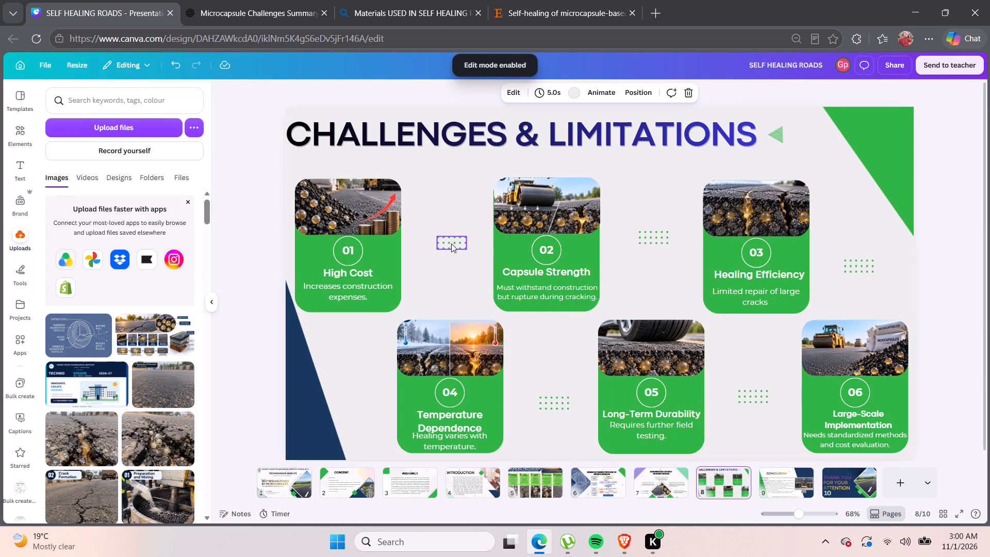
pyautogui.click(451, 243)
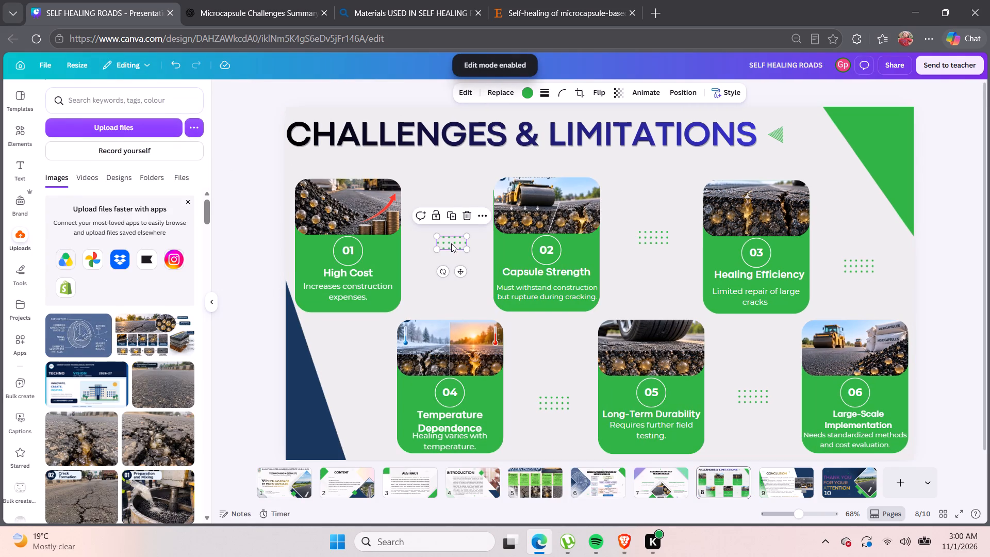
pyautogui.moveTo(441, 271); pyautogui.dragTo(447, 274)
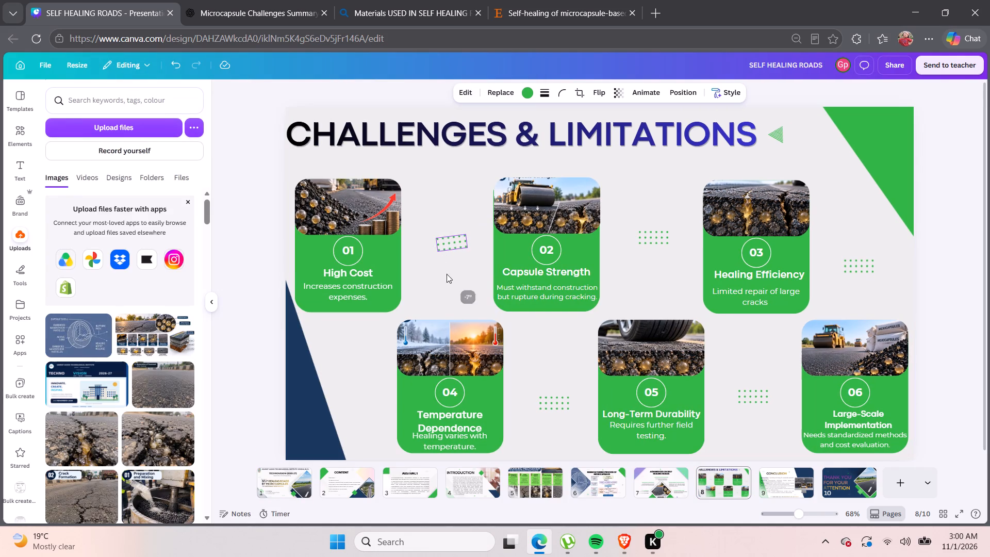
pyautogui.moveTo(447, 274); pyautogui.dragTo(460, 281)
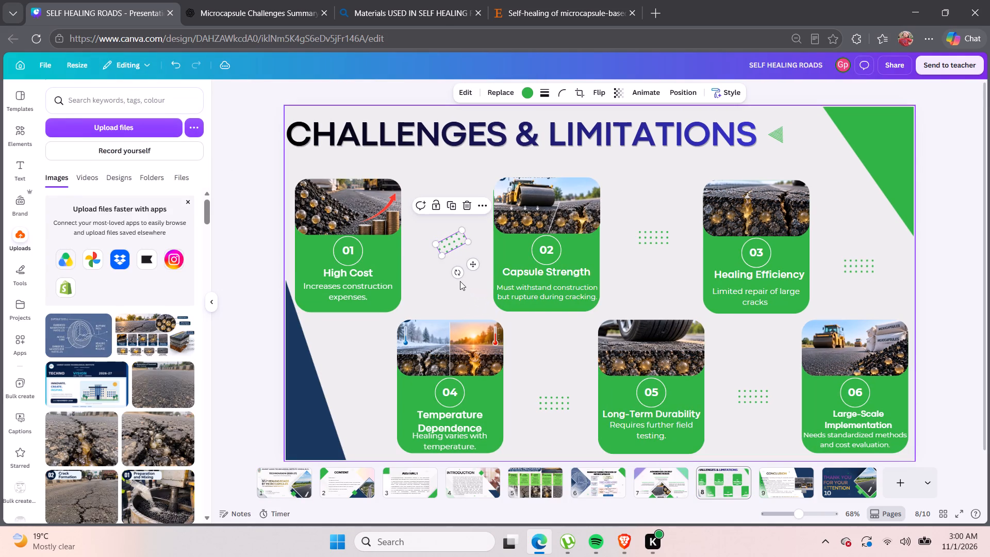
pyautogui.click(468, 281)
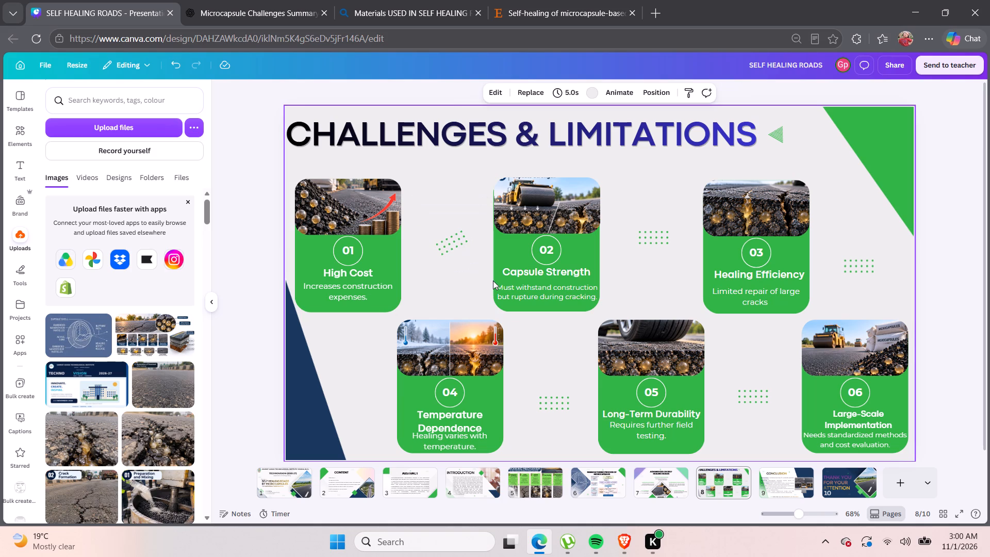
pyautogui.click(652, 239)
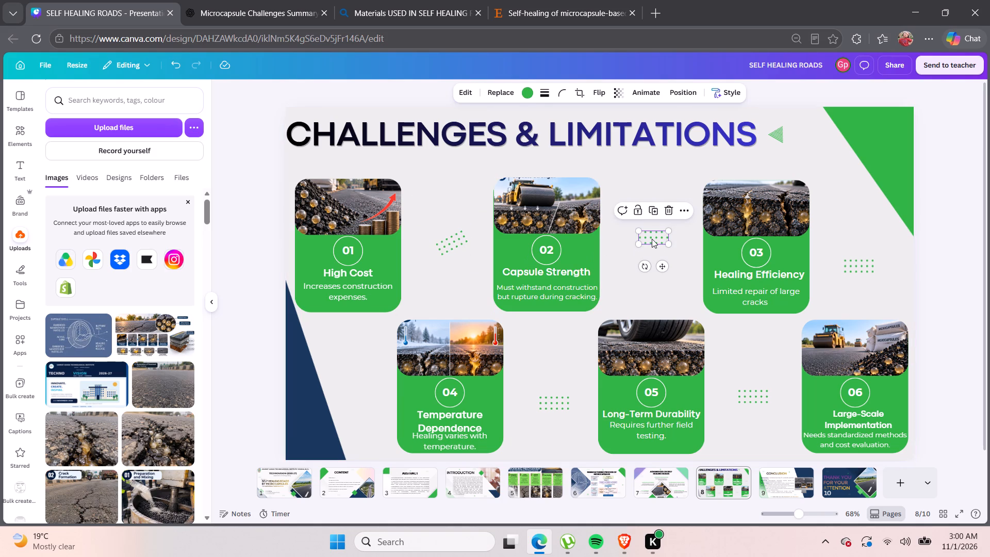
pyautogui.moveTo(642, 266); pyautogui.dragTo(660, 267)
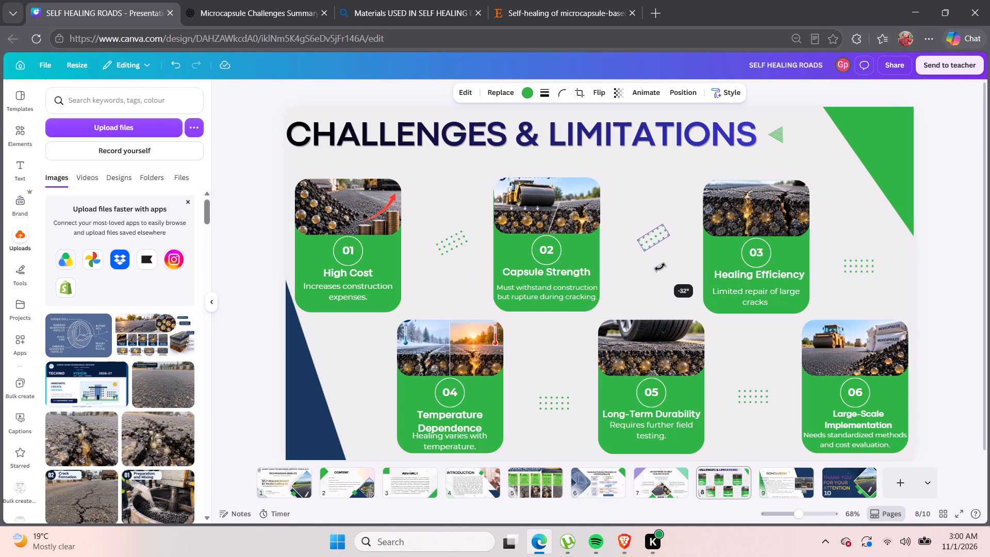
pyautogui.moveTo(660, 267); pyautogui.dragTo(654, 268)
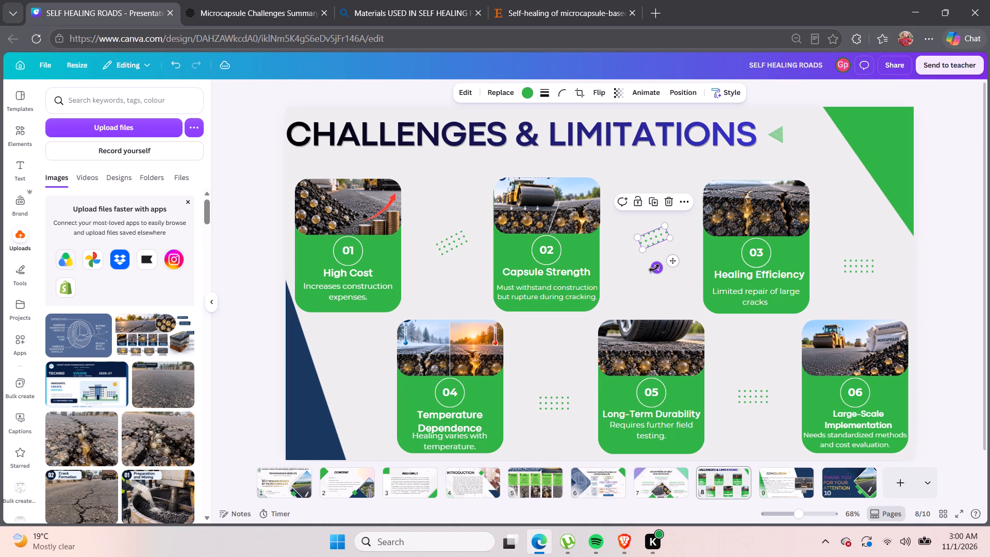
pyautogui.click(639, 278)
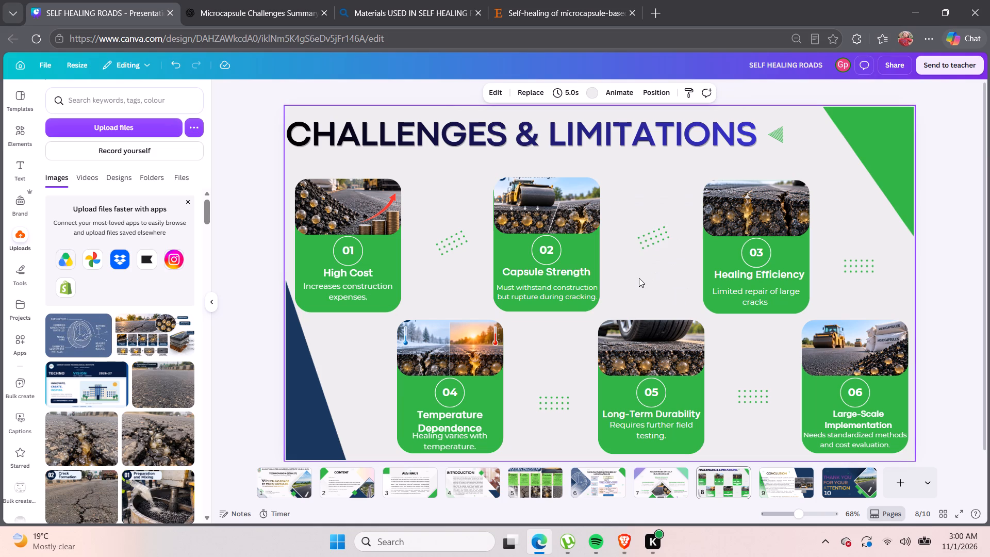
# Tilt the dot grid between cards 04 and 05 counter-clockwise, and the one between cards 05 and 06 to about -32°.
pyautogui.click(553, 404)
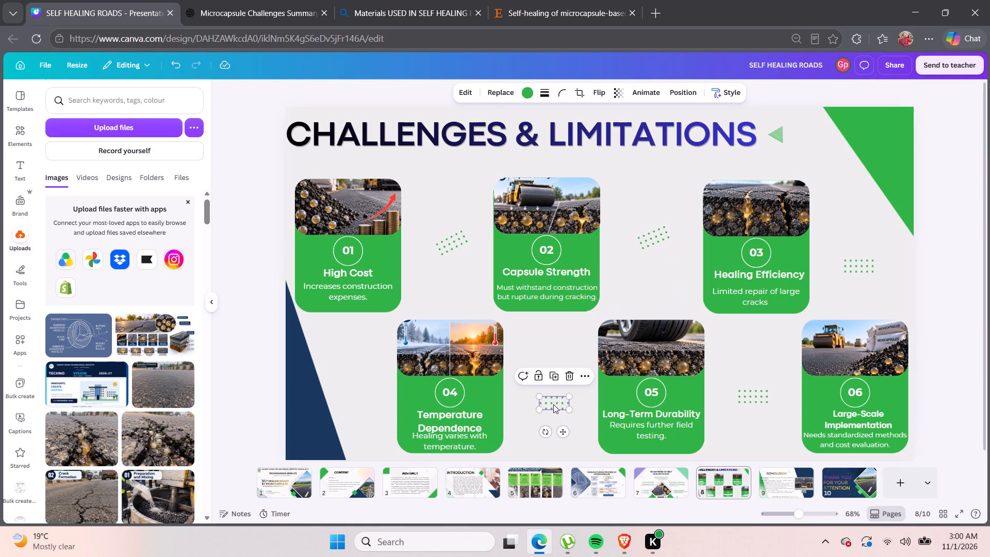
pyautogui.moveTo(546, 431); pyautogui.dragTo(555, 433)
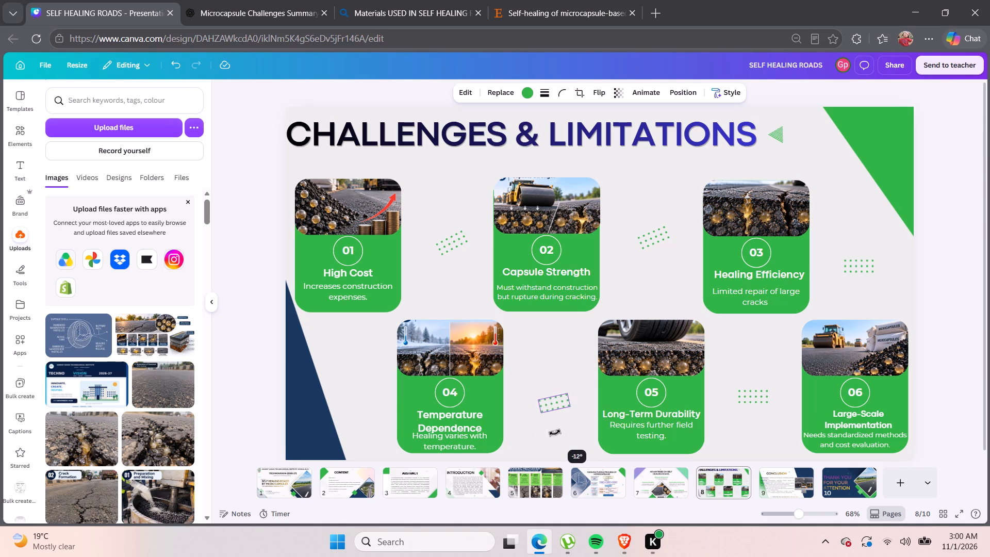
pyautogui.moveTo(555, 433); pyautogui.dragTo(562, 434)
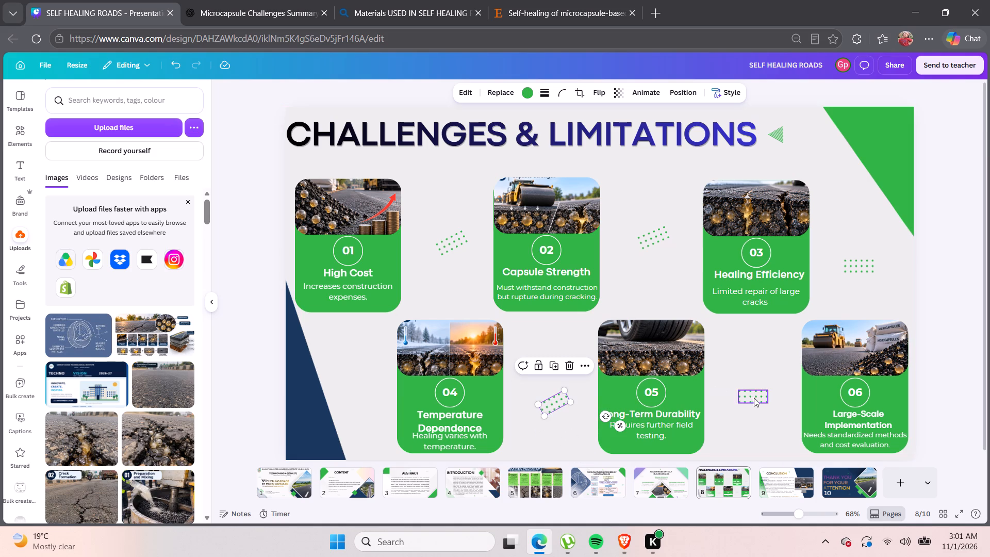
pyautogui.click(754, 399)
pyautogui.moveTo(745, 430); pyautogui.dragTo(766, 431)
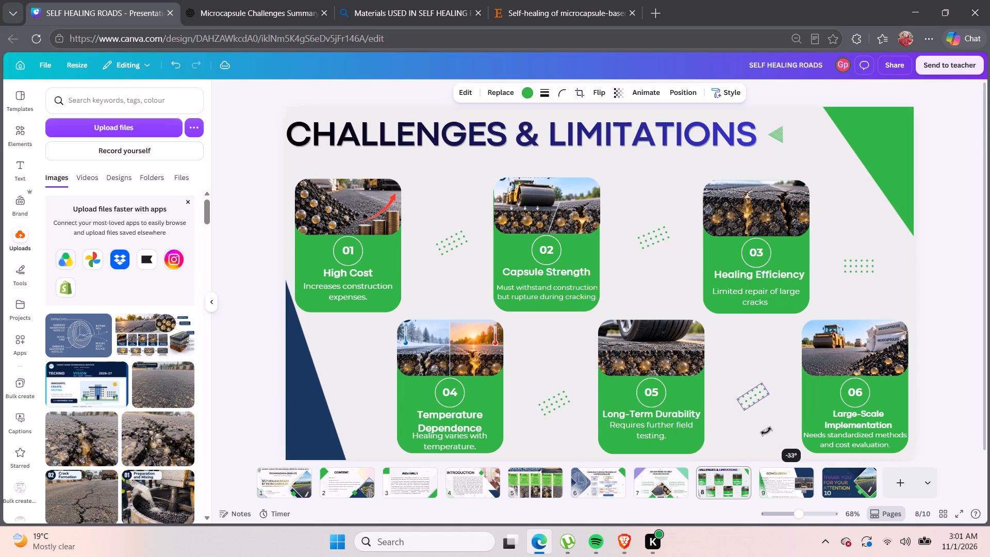
pyautogui.moveTo(766, 431); pyautogui.dragTo(763, 429)
pyautogui.moveTo(763, 429); pyautogui.dragTo(763, 429)
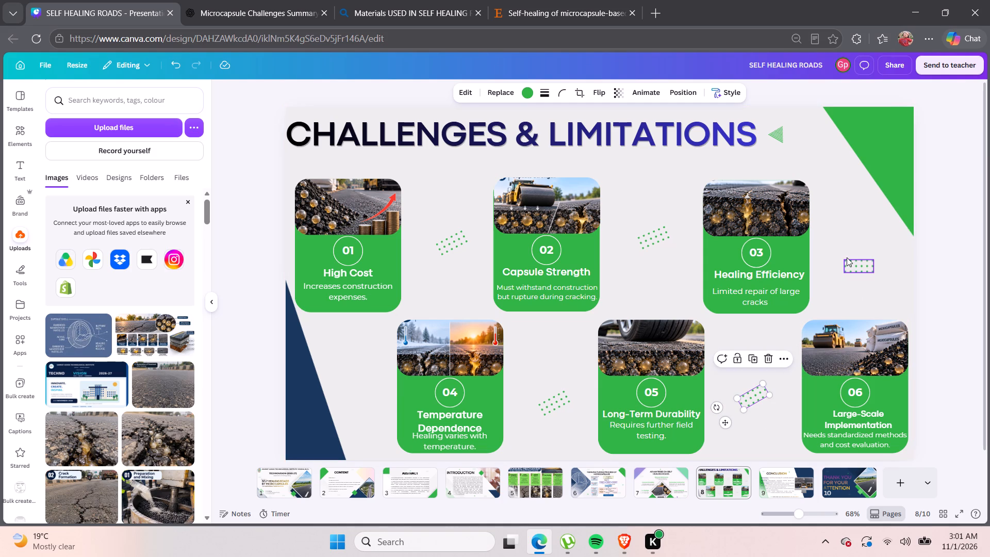
# Rotate the dot grid beside card 03 clockwise to about 60° so it slants down towards card 06.
pyautogui.click(852, 266)
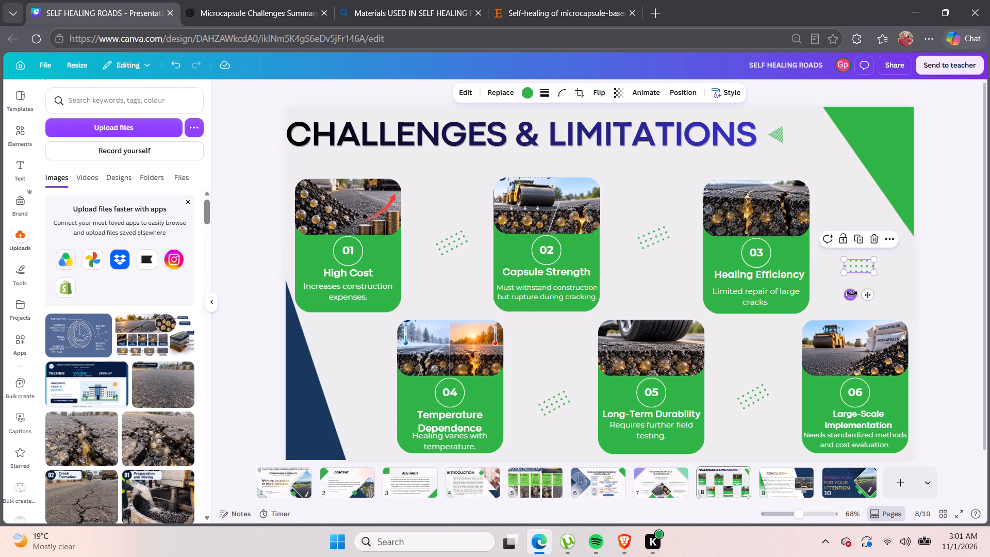
pyautogui.moveTo(850, 295); pyautogui.dragTo(862, 298)
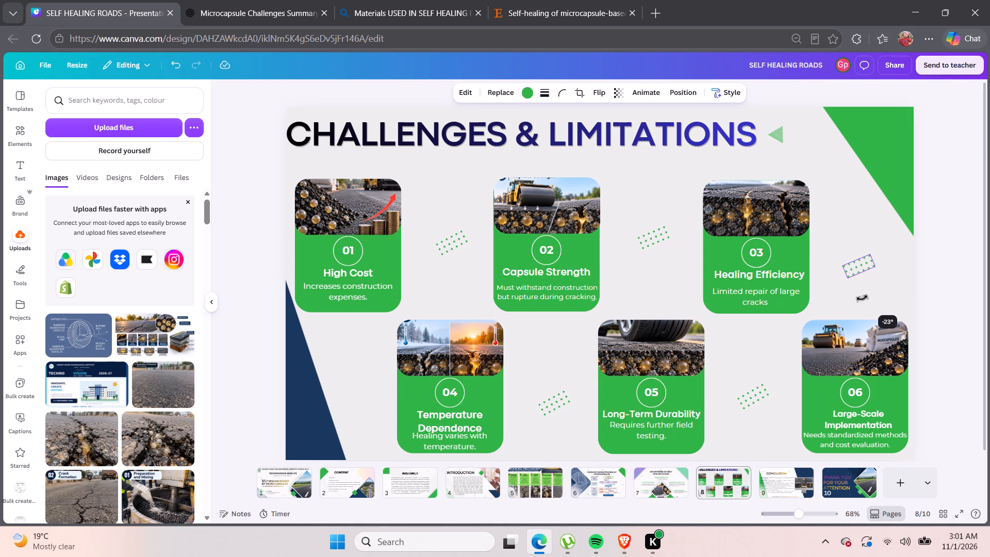
pyautogui.moveTo(862, 298); pyautogui.dragTo(828, 287)
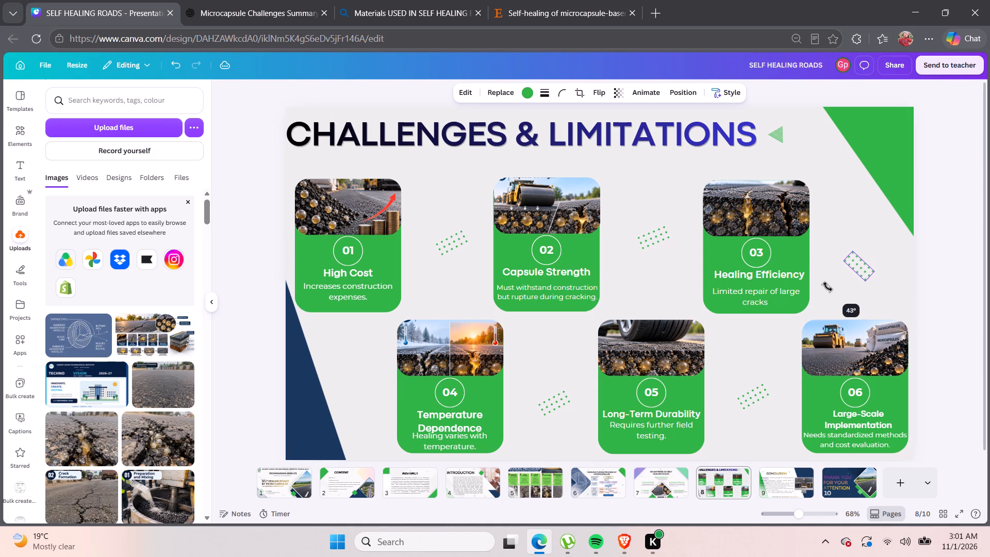
pyautogui.moveTo(828, 287); pyautogui.dragTo(819, 277)
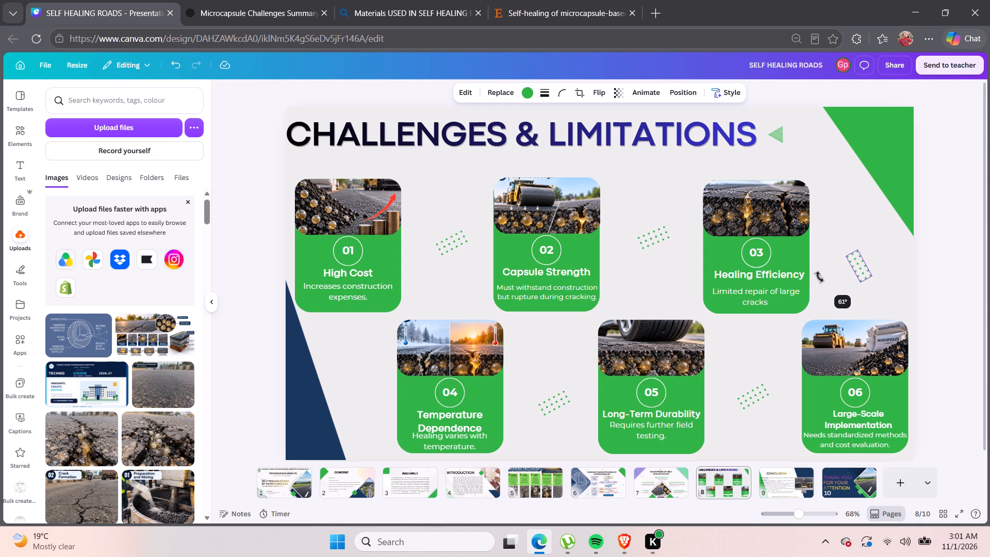
pyautogui.moveTo(819, 277); pyautogui.dragTo(823, 279)
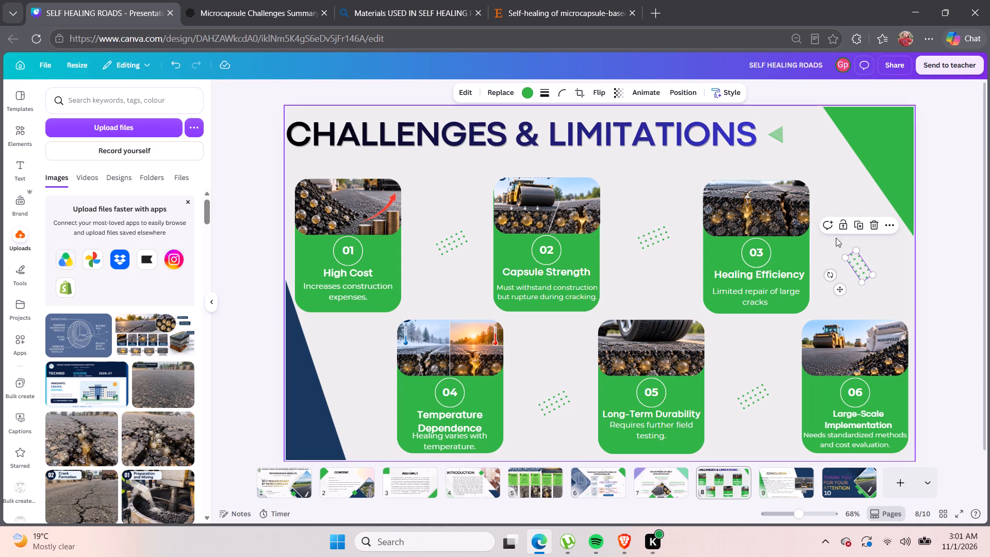
pyautogui.click(825, 197)
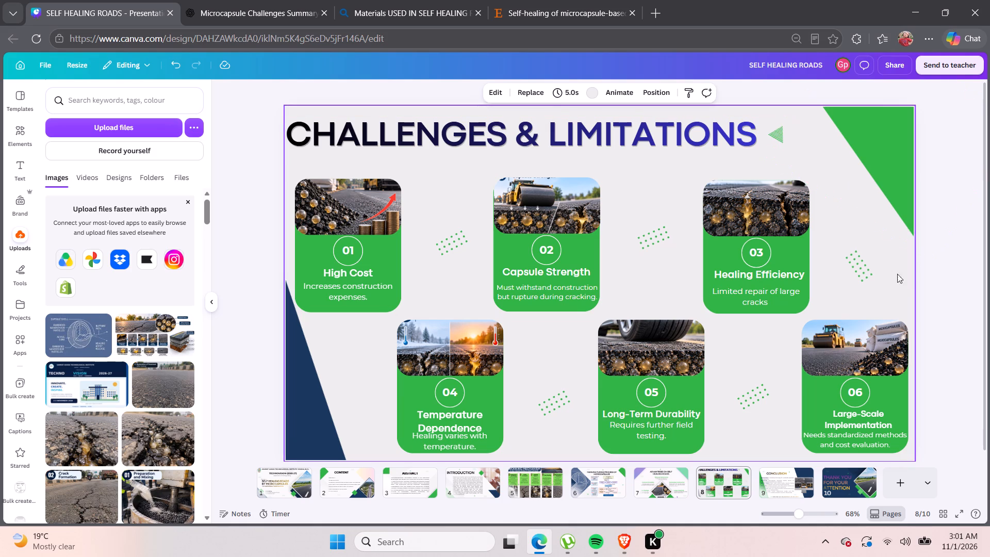
pyautogui.click(950, 307)
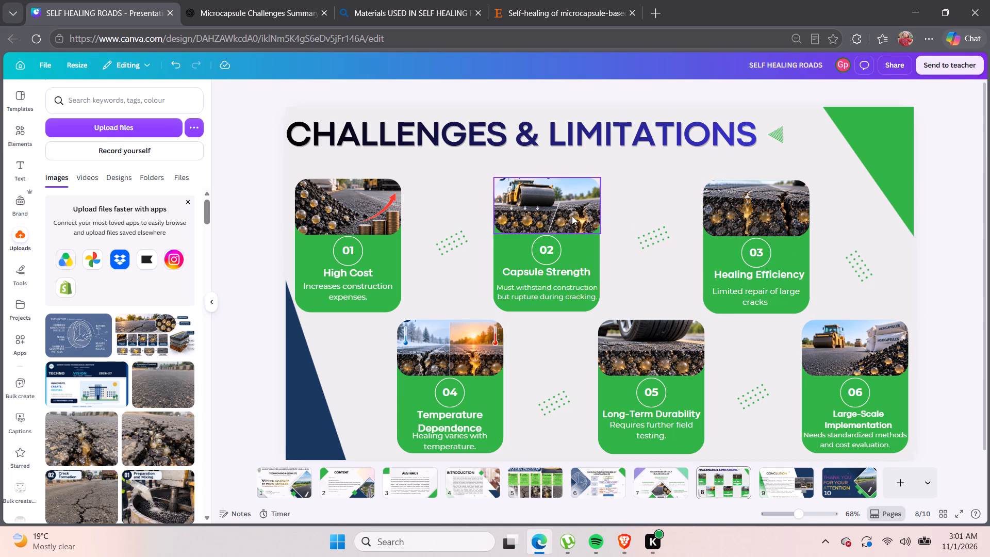
# Copy the green triangle beside the title, place the copy between cards 01 and 02, and rotate it to about 90°, pointing towards card 02.
pyautogui.click(780, 127)
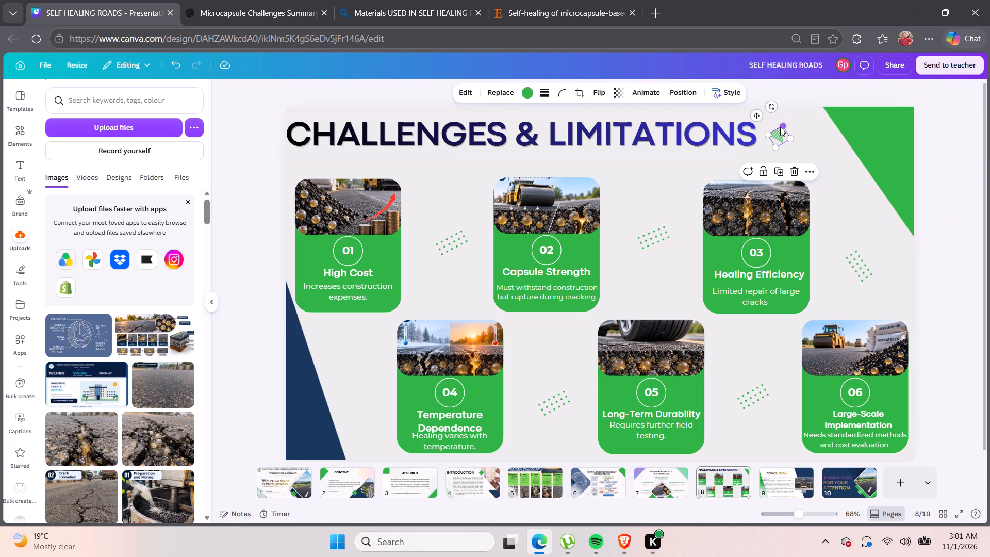
pyautogui.hotkey('ctrl', 'c')
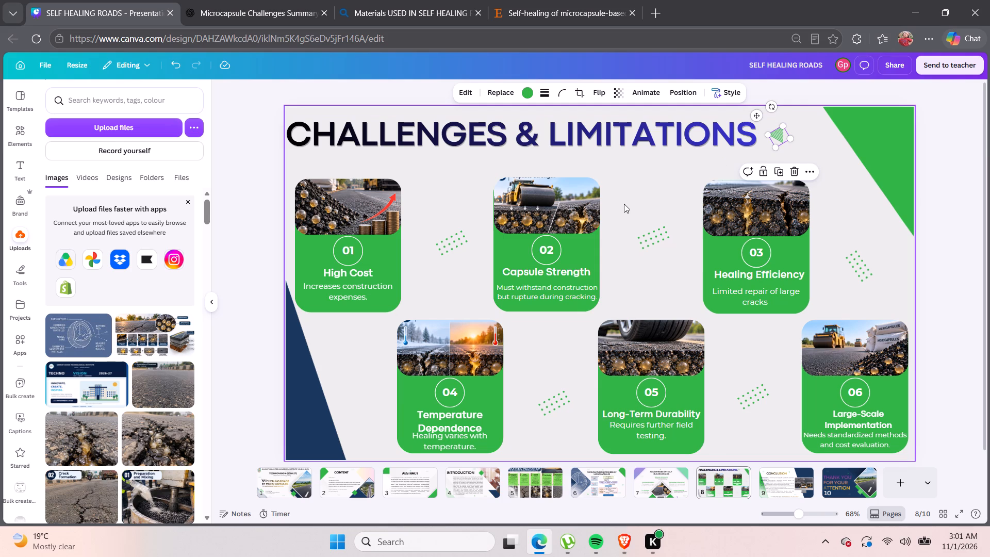
pyautogui.hotkey('ctrl', 'v')
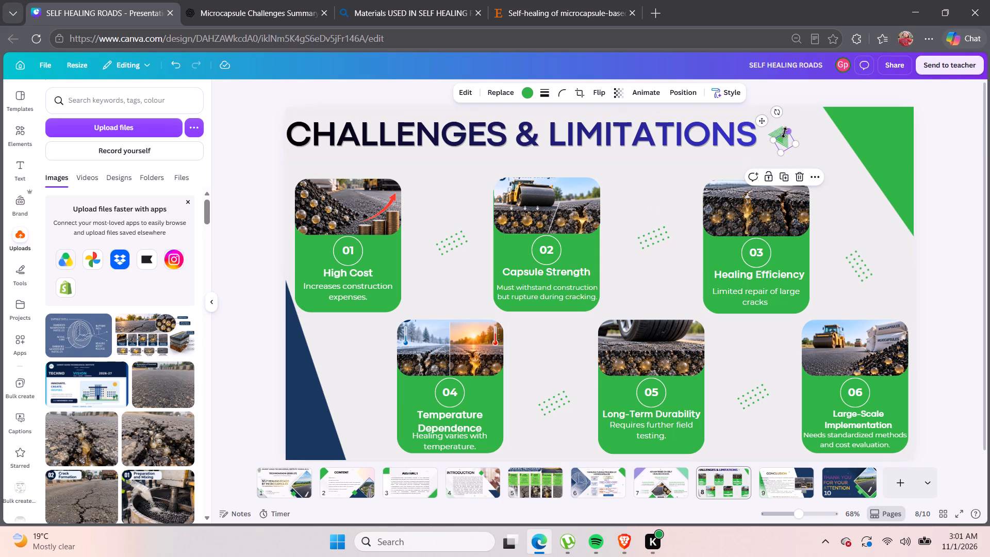
pyautogui.moveTo(780, 140); pyautogui.dragTo(438, 229)
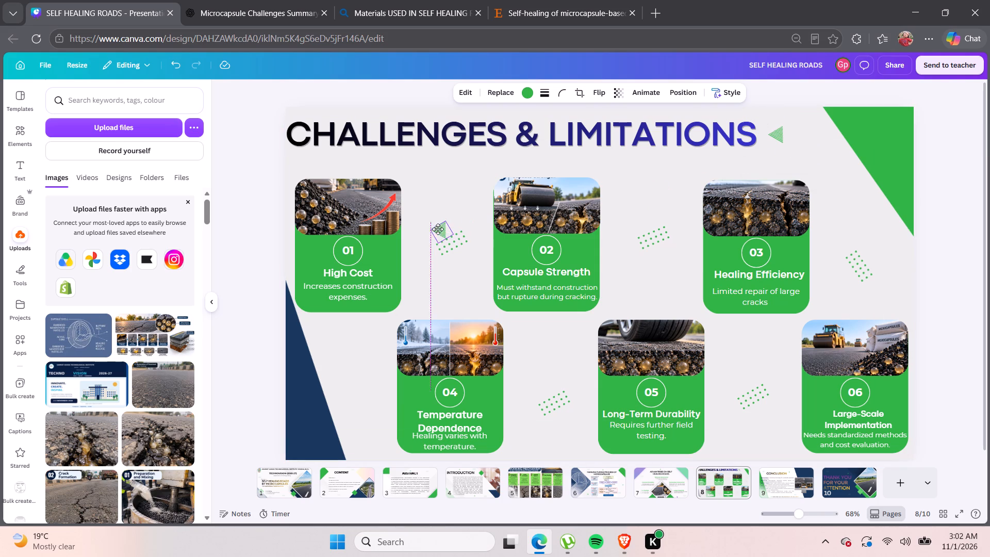
pyautogui.moveTo(438, 229); pyautogui.dragTo(443, 226)
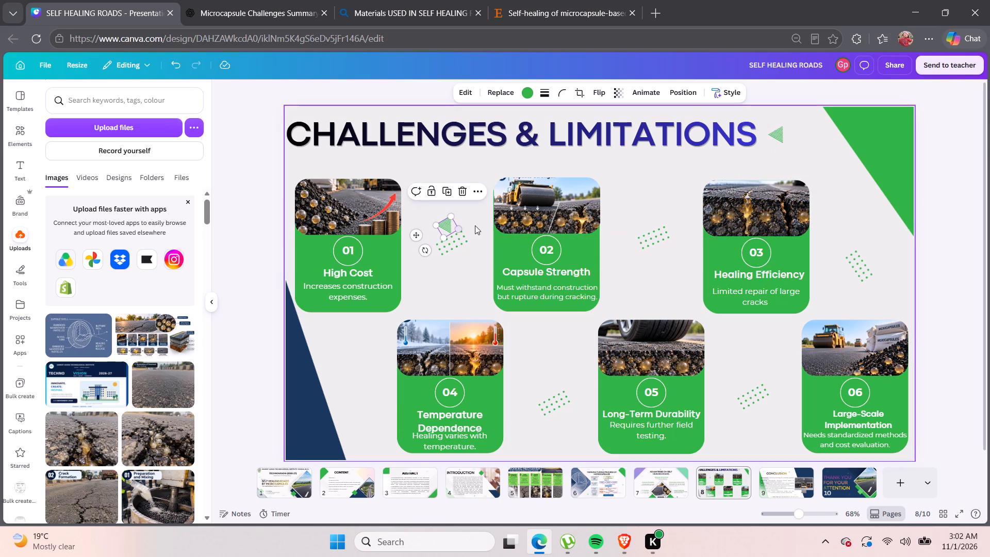
pyautogui.moveTo(425, 252); pyautogui.dragTo(433, 252)
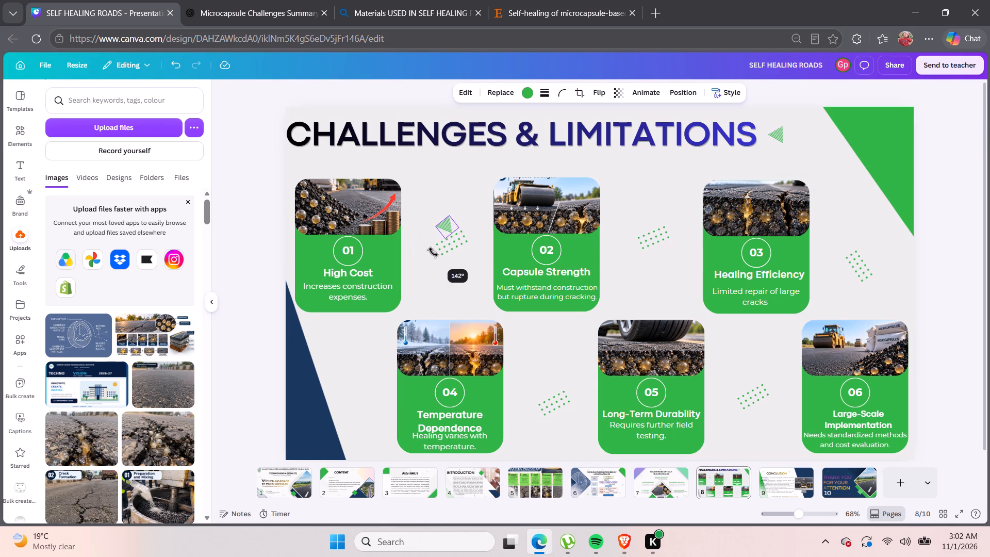
pyautogui.moveTo(433, 252); pyautogui.dragTo(447, 254)
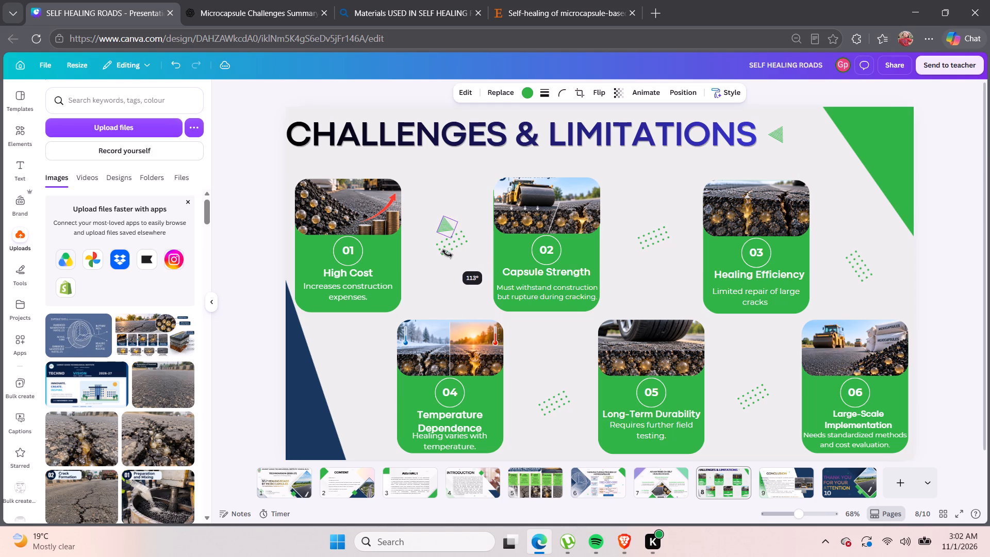
pyautogui.moveTo(447, 254); pyautogui.dragTo(458, 254)
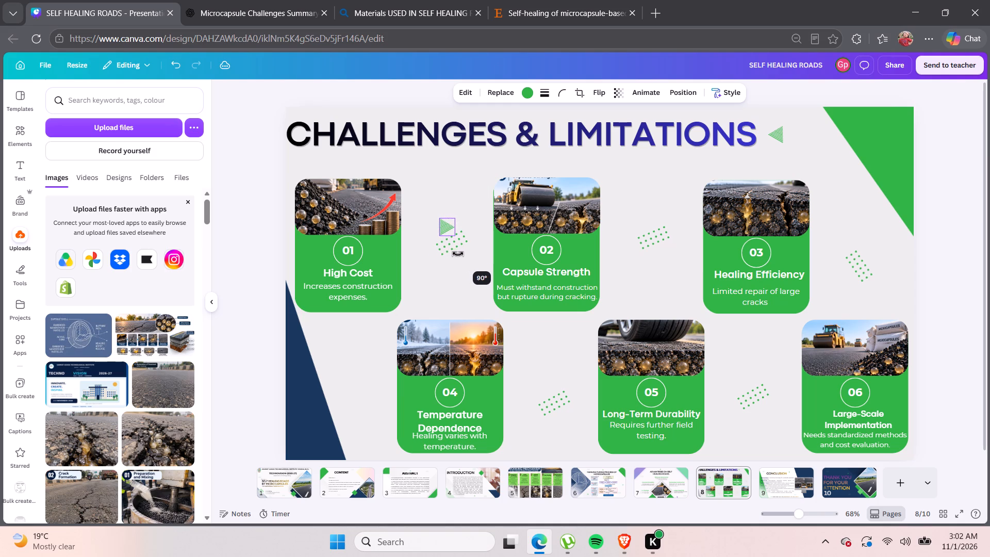
pyautogui.moveTo(458, 254); pyautogui.dragTo(456, 255)
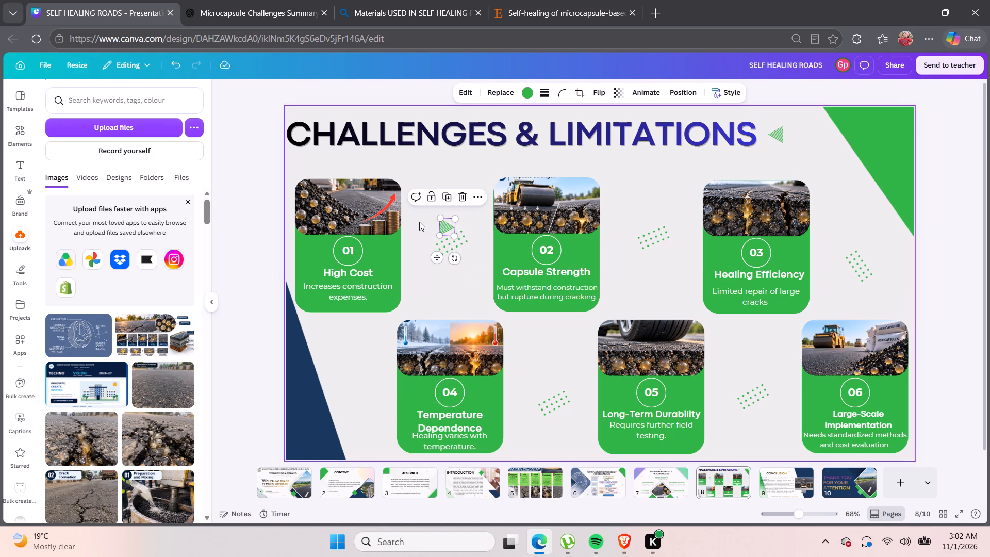
pyautogui.click(419, 222)
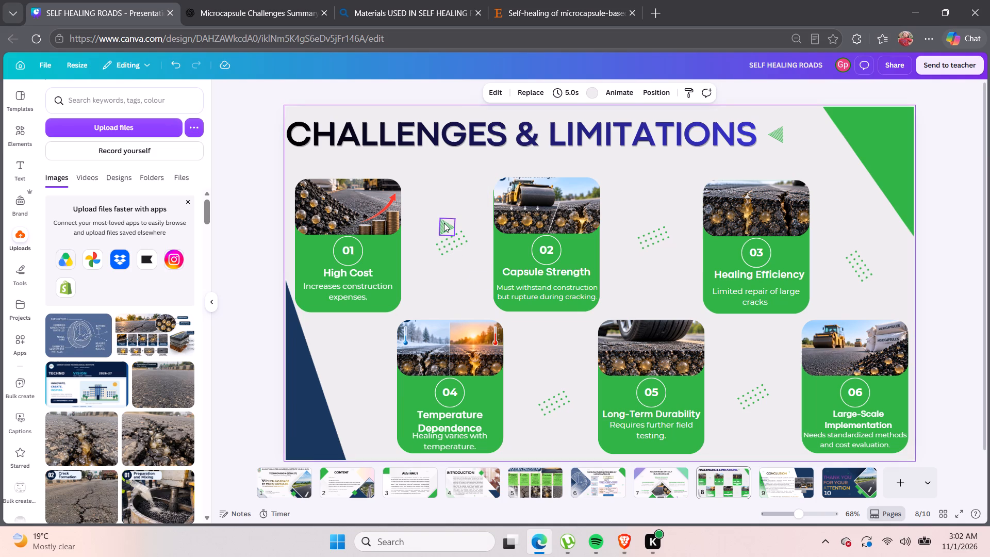
# Move the copied triangle down onto the dot grid between cards 01 and 02.
pyautogui.click(444, 223)
pyautogui.moveTo(444, 224); pyautogui.dragTo(447, 229)
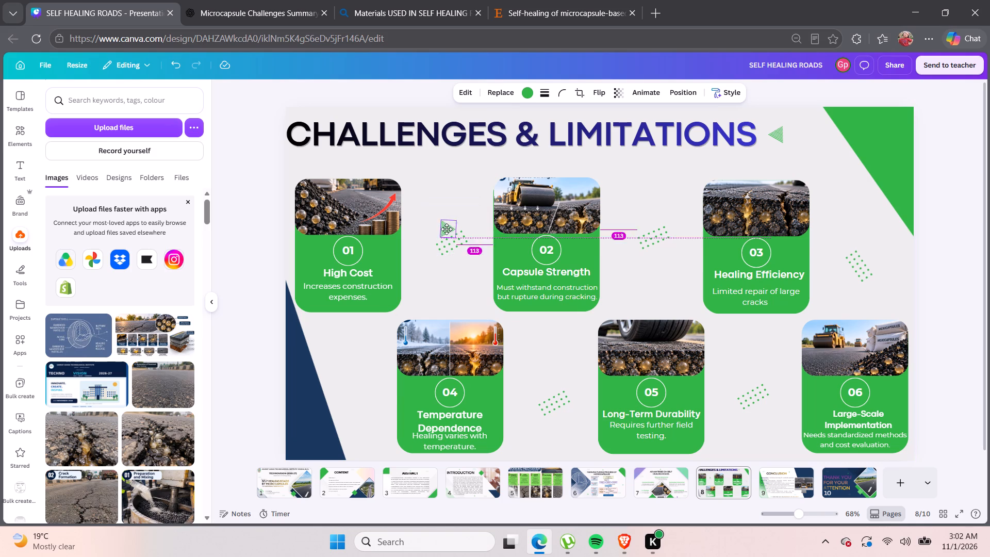
pyautogui.moveTo(447, 229); pyautogui.dragTo(447, 240)
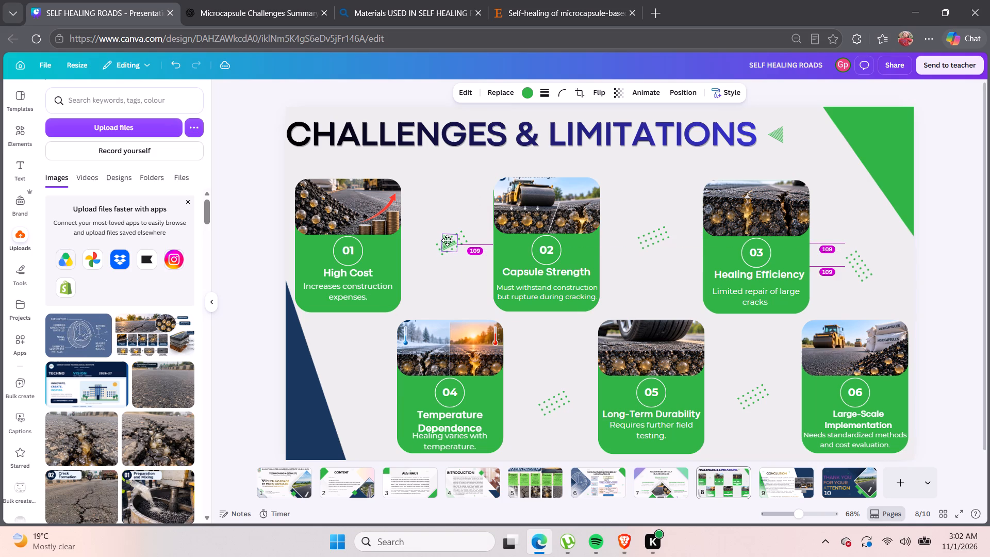
pyautogui.moveTo(447, 240); pyautogui.dragTo(445, 241)
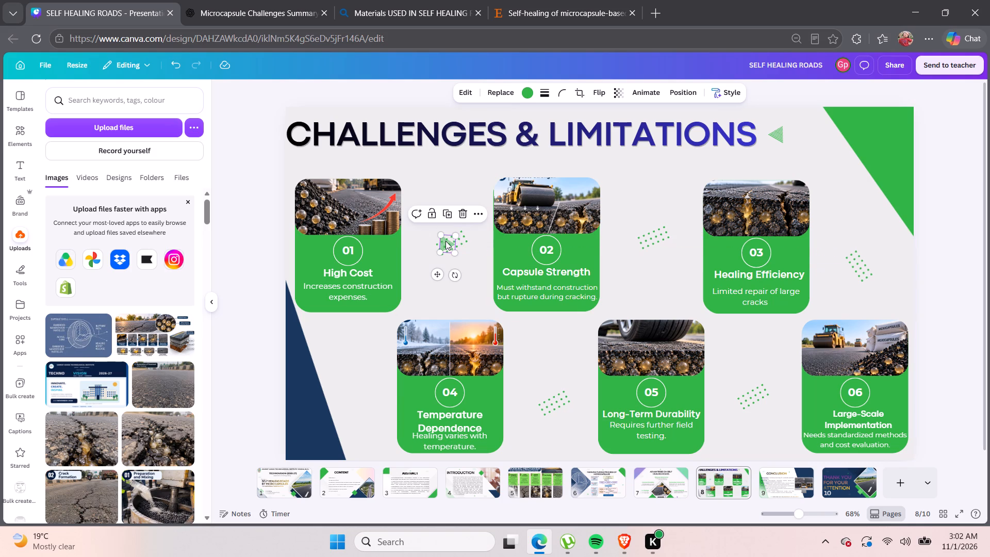
pyautogui.click(448, 287)
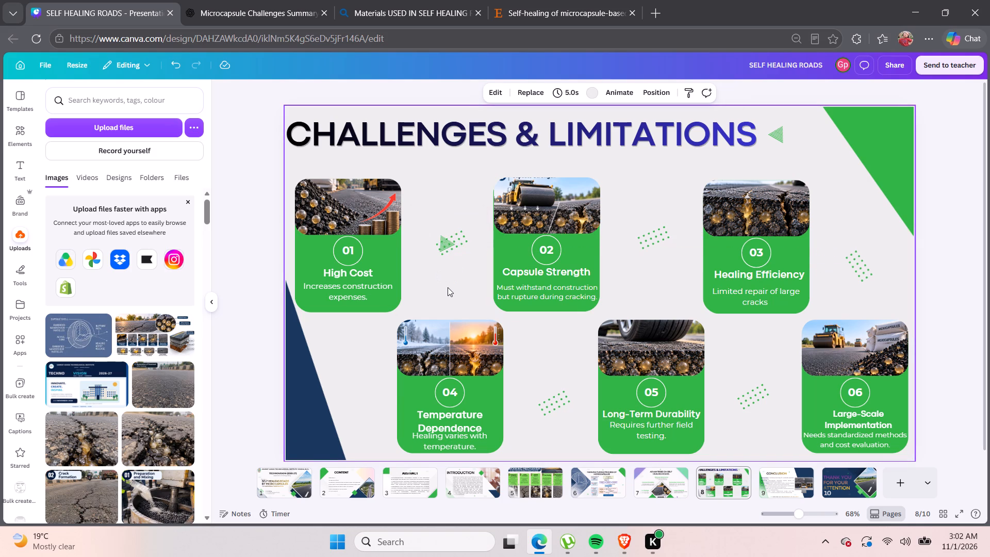
pyautogui.click(448, 247)
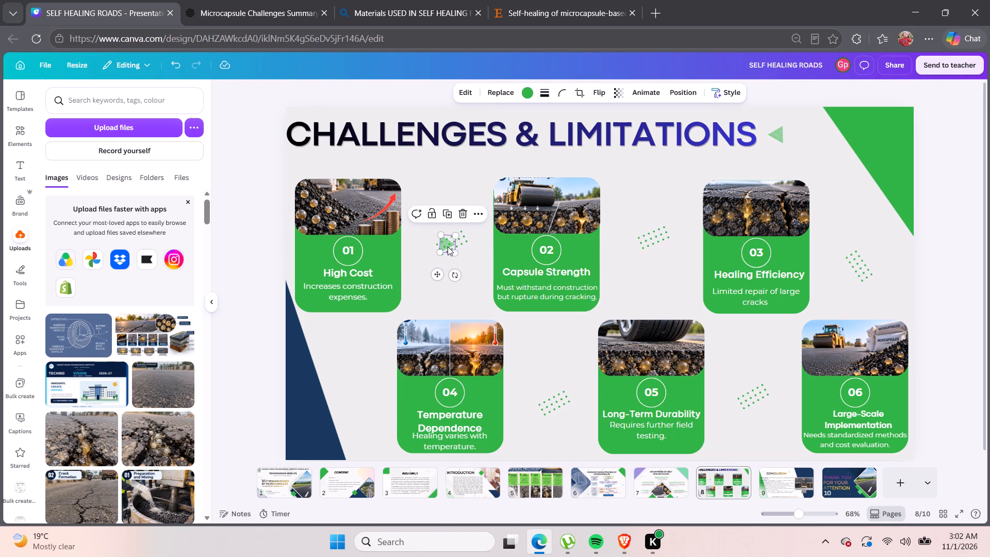
# Level the dot grid between cards 01 and 02 and place it directly behind the triangle, forming an arrow towards card 02.
pyautogui.click(466, 242)
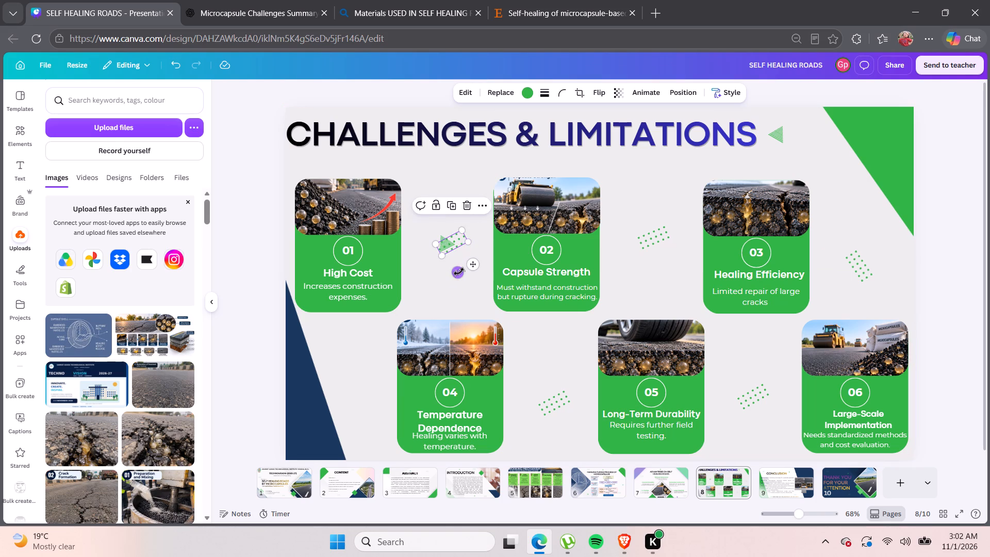
pyautogui.moveTo(459, 272); pyautogui.dragTo(441, 276)
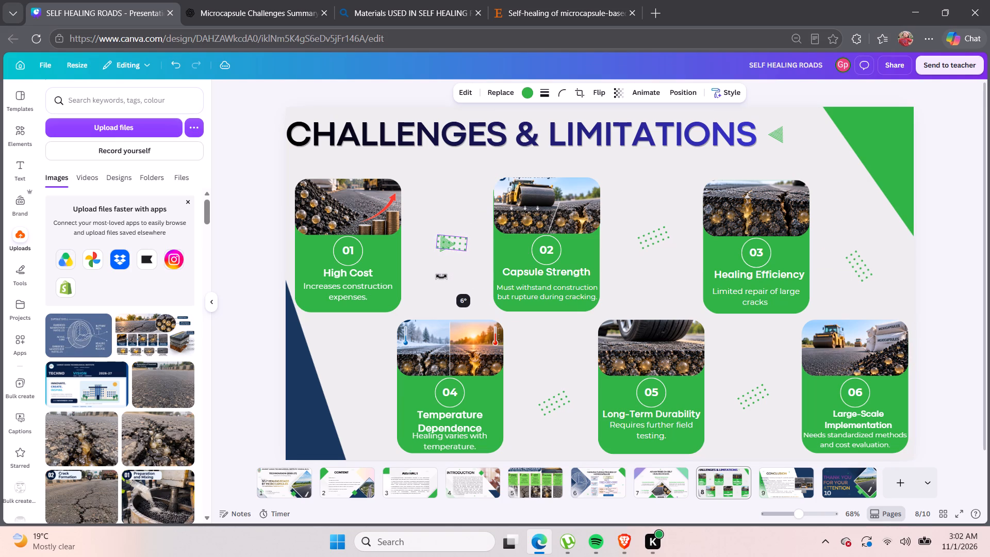
pyautogui.moveTo(441, 276); pyautogui.dragTo(445, 275)
pyautogui.click(434, 264)
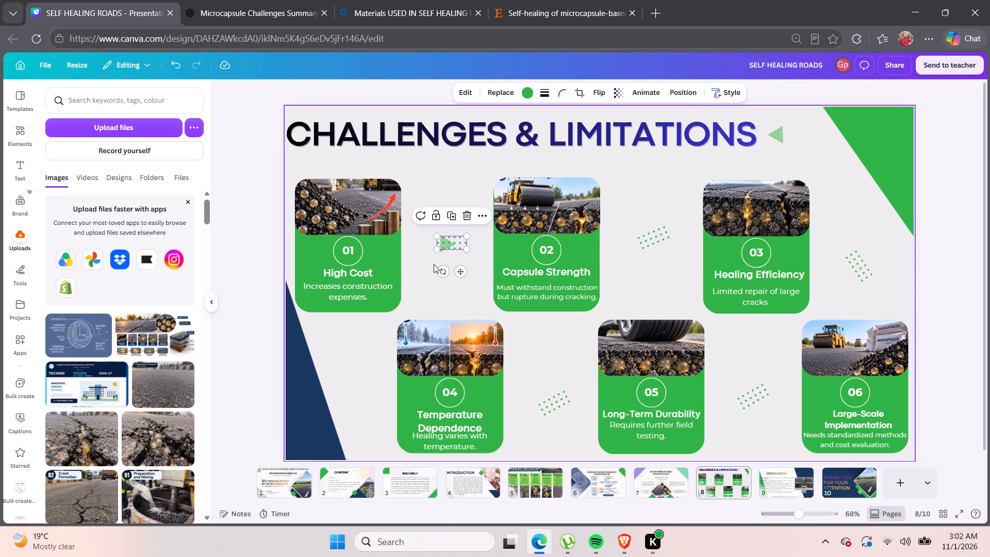
pyautogui.click(457, 244)
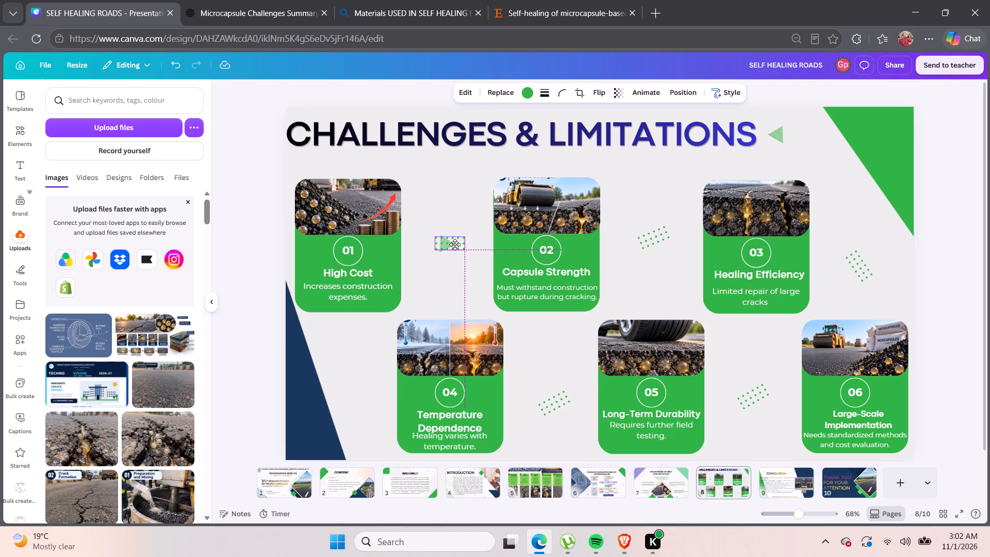
pyautogui.click(471, 273)
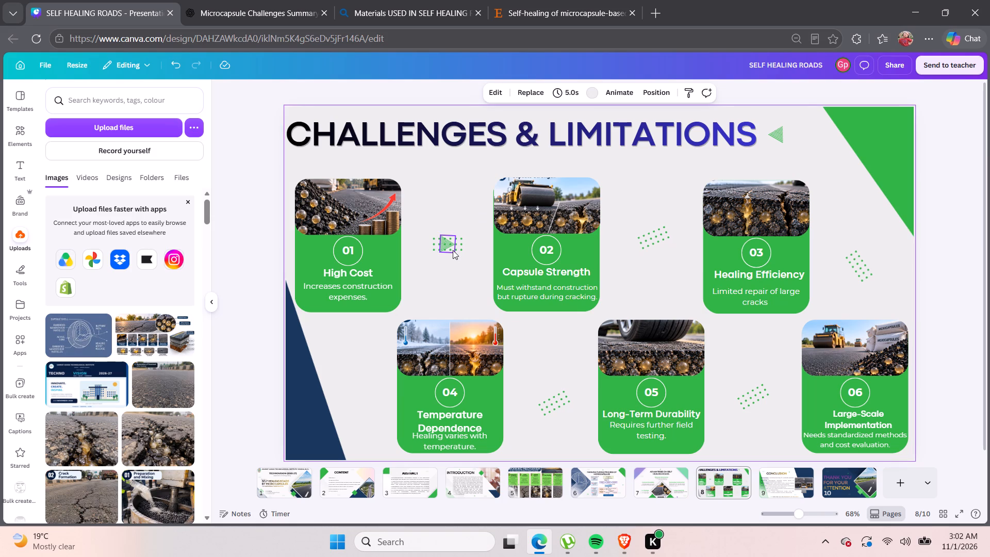
pyautogui.moveTo(461, 250); pyautogui.dragTo(436, 250)
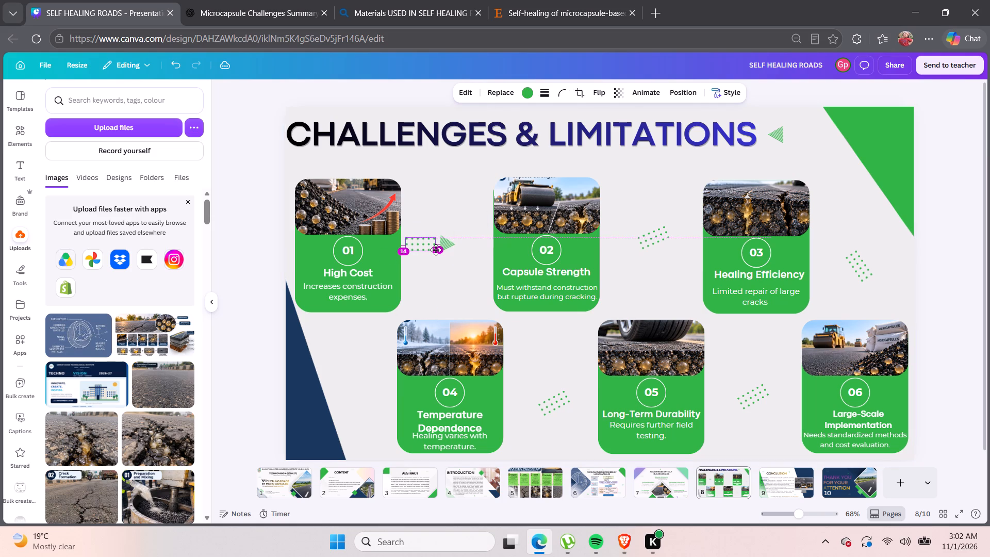
pyautogui.moveTo(436, 250); pyautogui.dragTo(438, 249)
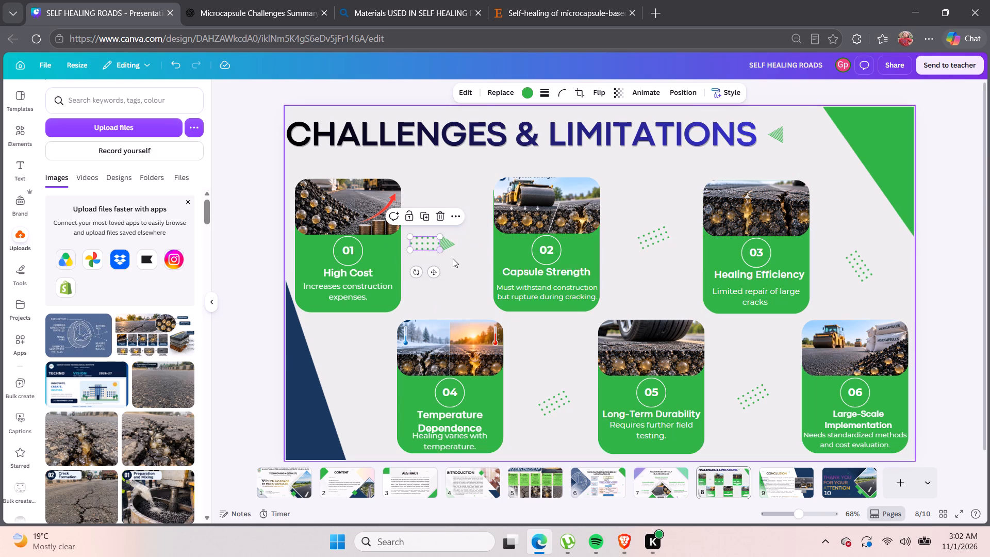
pyautogui.click(455, 260)
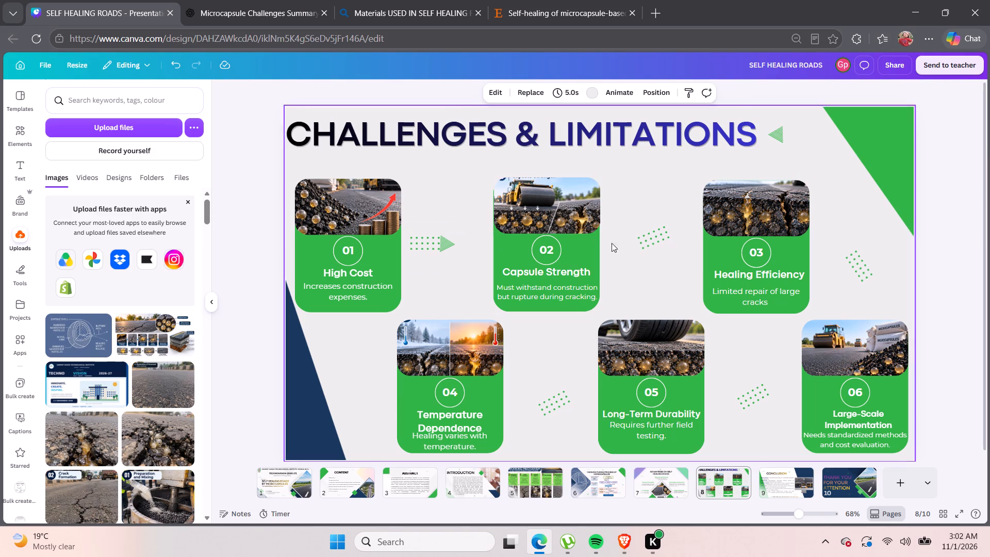
# Copy the arrowhead triangle between cards 01 and 02 and paste two duplicates of it.
pyautogui.click(449, 242)
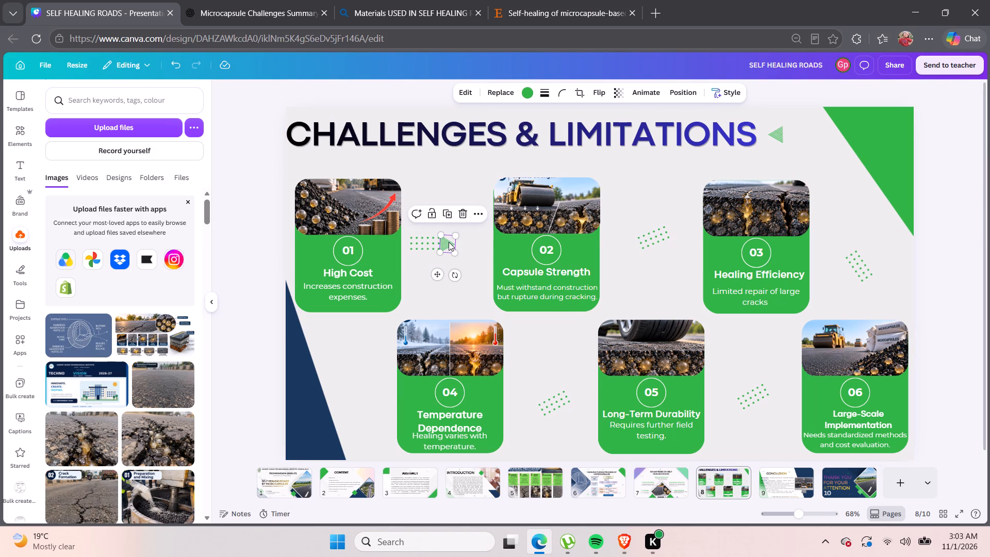
pyautogui.hotkey('ctrl', 'c')
pyautogui.hotkey('ctrl', 'v')
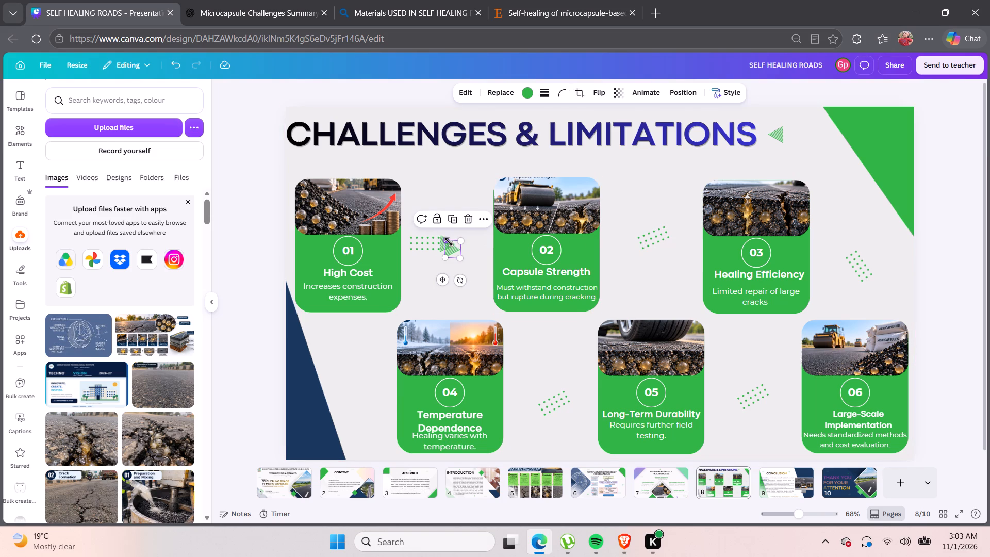
pyautogui.hotkey('ctrl', 'v')
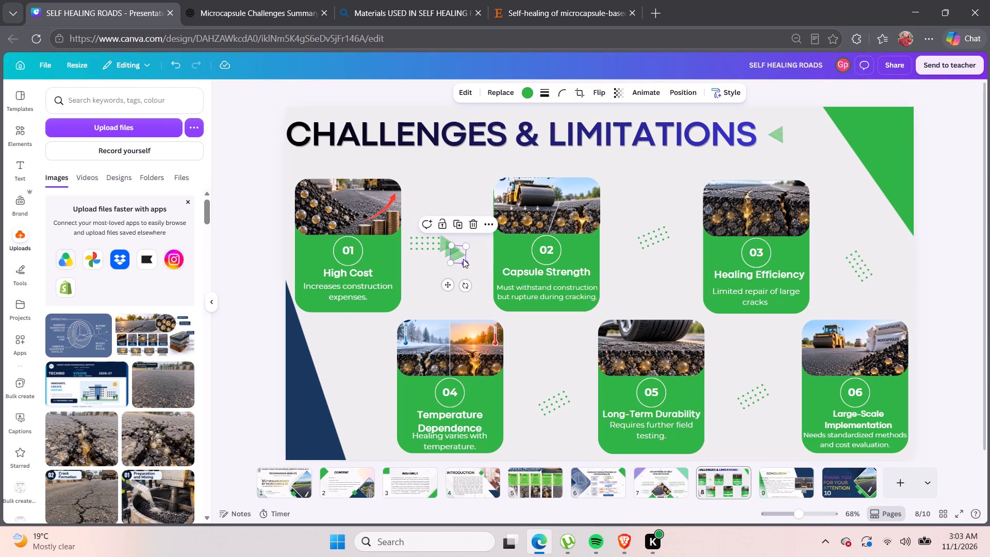
# Level the dot grid between cards 02 and 03 and move it nearer card 02, aligned with the first arrow's dot grid.
pyautogui.click(658, 239)
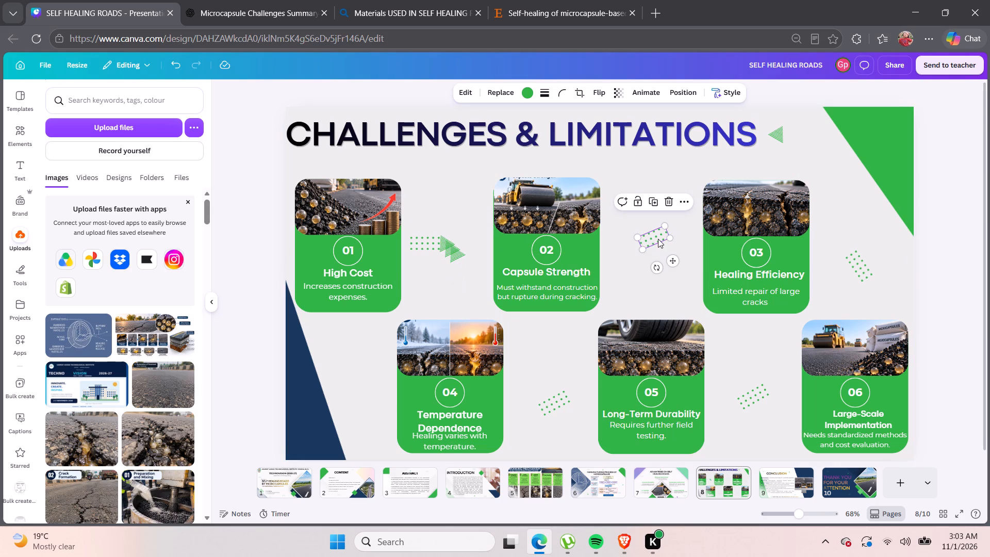
pyautogui.moveTo(656, 267); pyautogui.dragTo(643, 265)
pyautogui.click(643, 265)
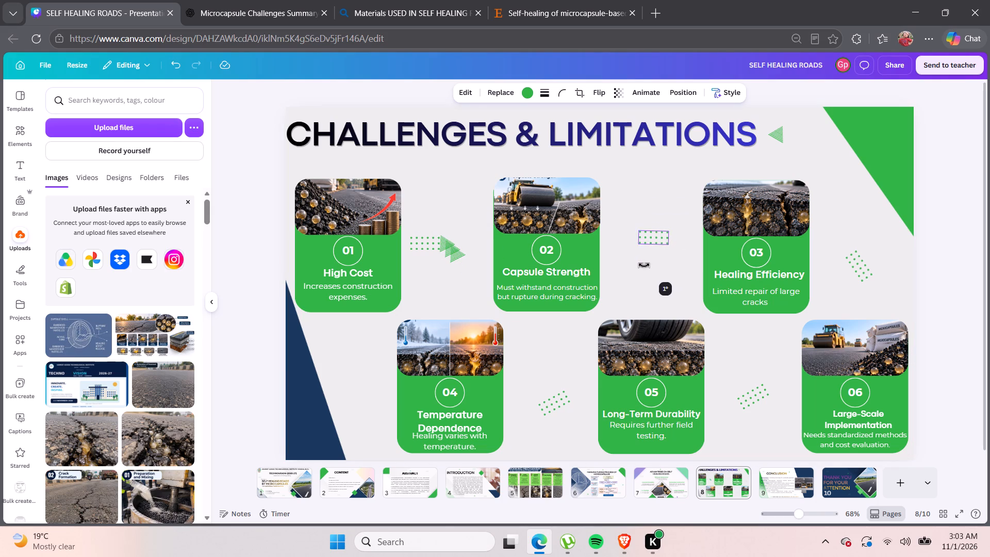
pyautogui.moveTo(653, 238); pyautogui.dragTo(645, 243)
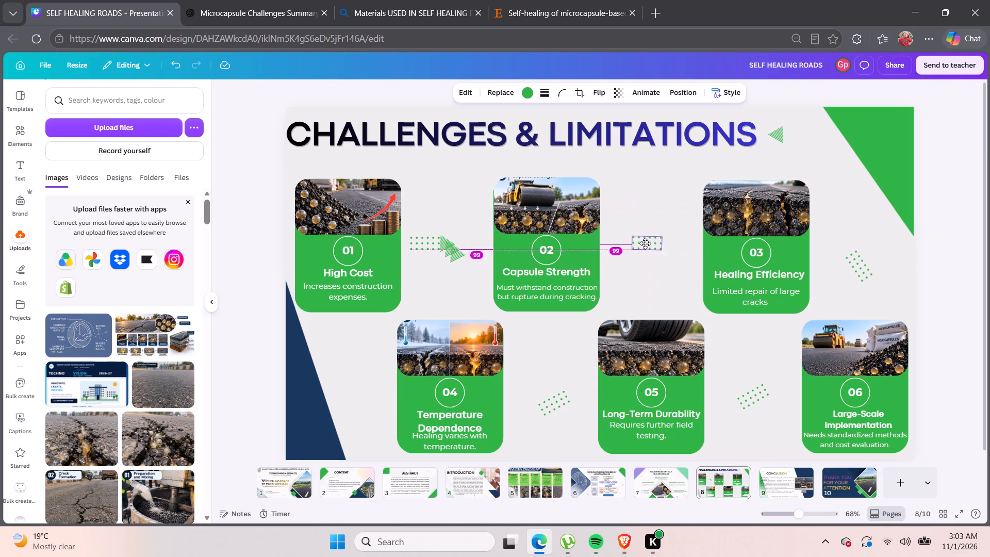
pyautogui.moveTo(645, 243); pyautogui.dragTo(637, 243)
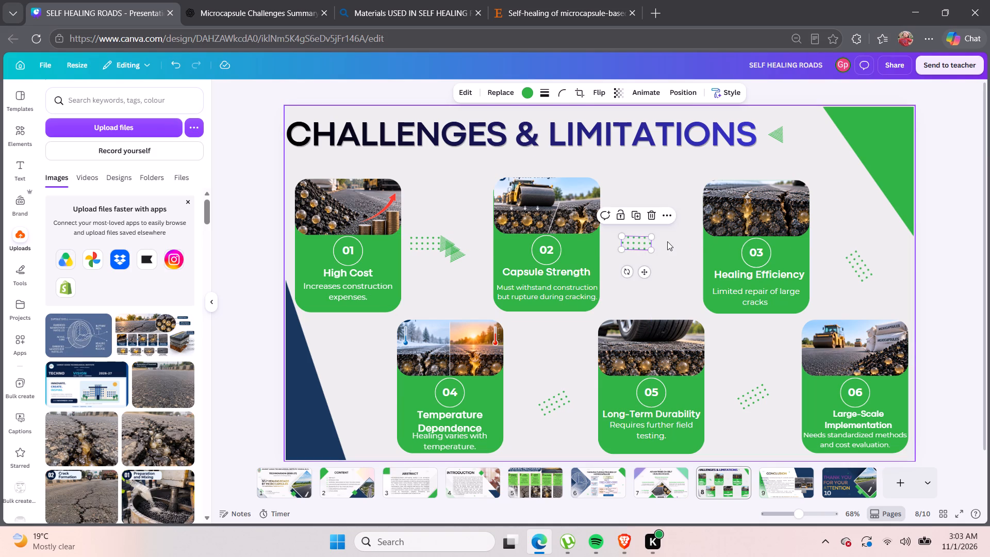
pyautogui.click(667, 241)
# Move a duplicate triangle from the first arrow to the card 03 end of the dot grid between cards 02 and 03.
pyautogui.moveTo(456, 252); pyautogui.dragTo(631, 249)
pyautogui.moveTo(631, 249); pyautogui.dragTo(650, 248)
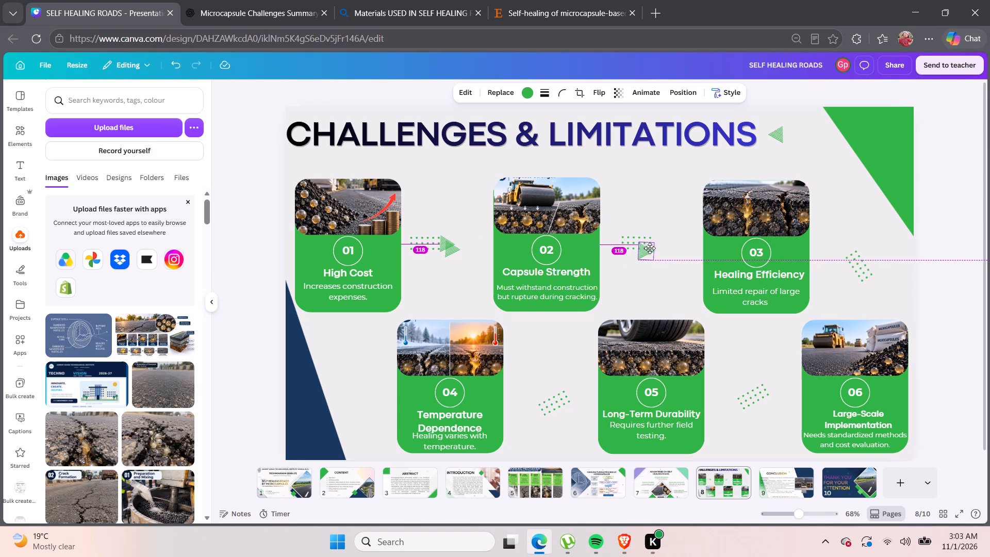
pyautogui.moveTo(650, 248); pyautogui.dragTo(659, 242)
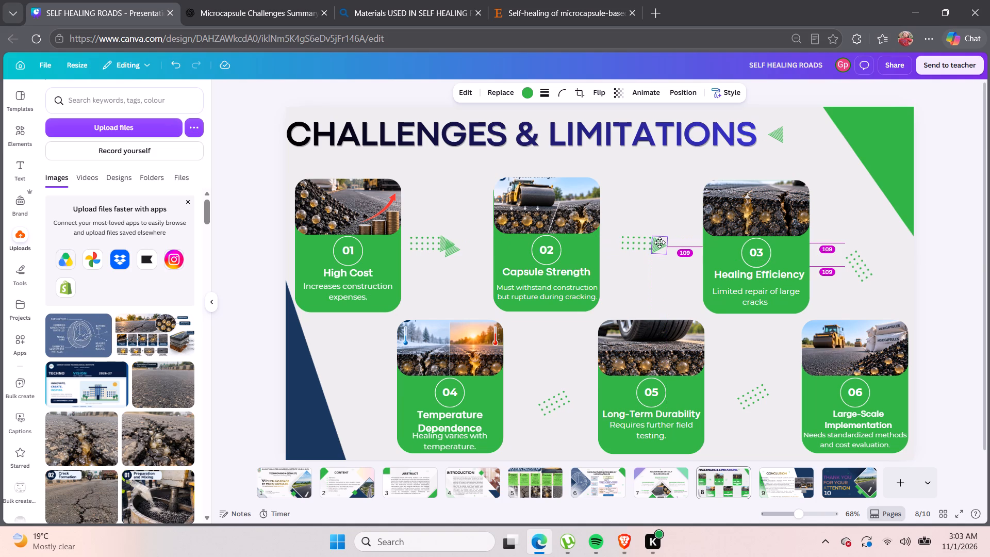
pyautogui.moveTo(659, 242); pyautogui.dragTo(659, 242)
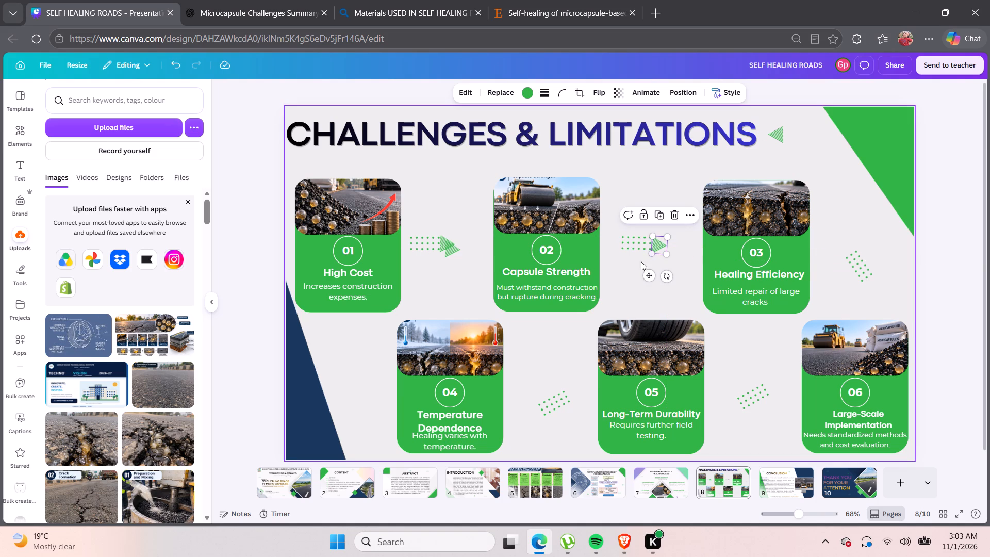
pyautogui.click(640, 262)
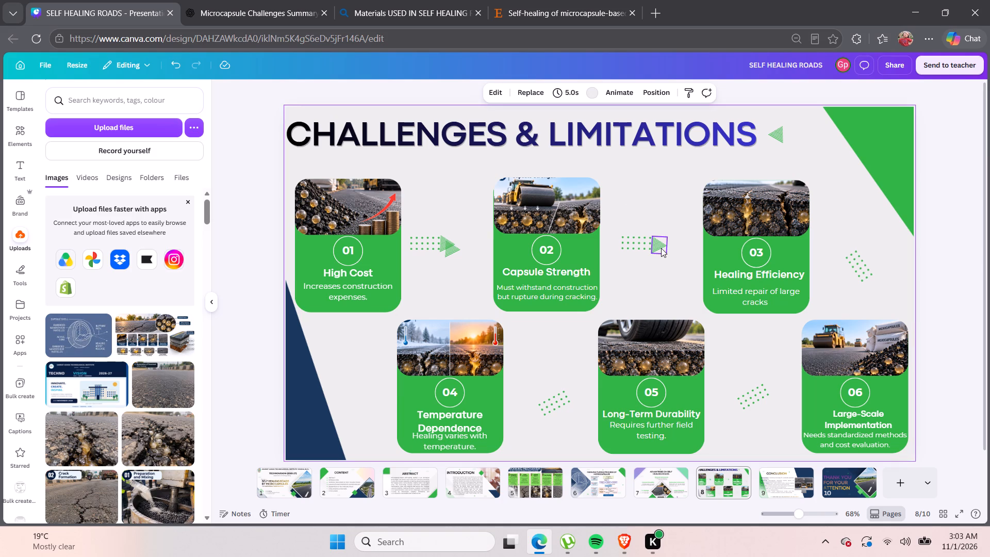
# Nudge the triangle between cards 02 and 03 slightly up and towards card 03, centring it on its dot grid.
pyautogui.click(661, 248)
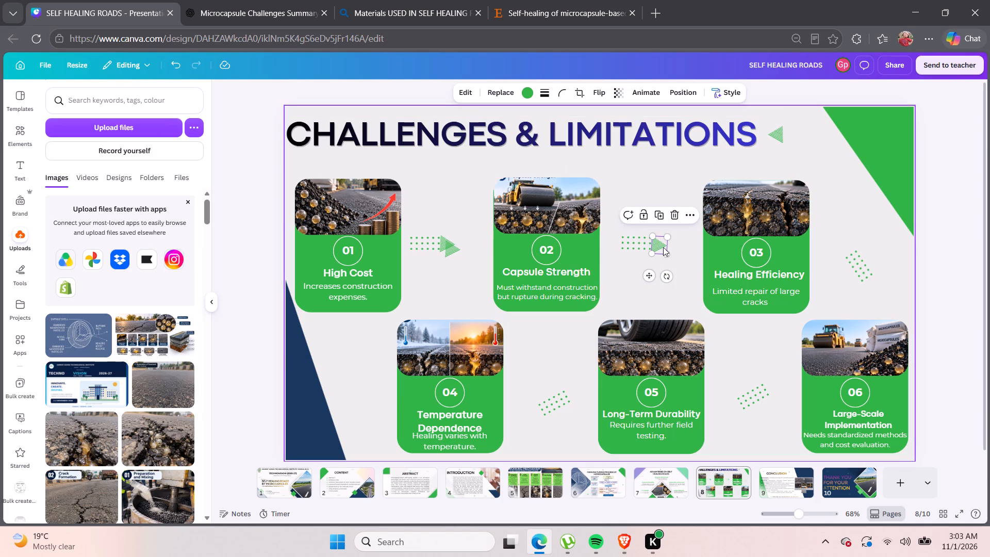
pyautogui.click(637, 243)
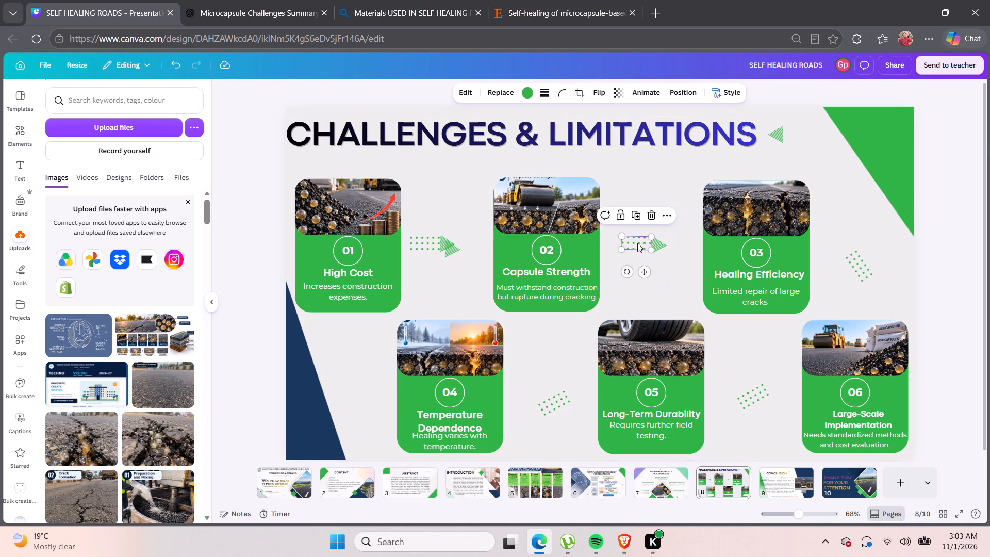
pyautogui.click(653, 251)
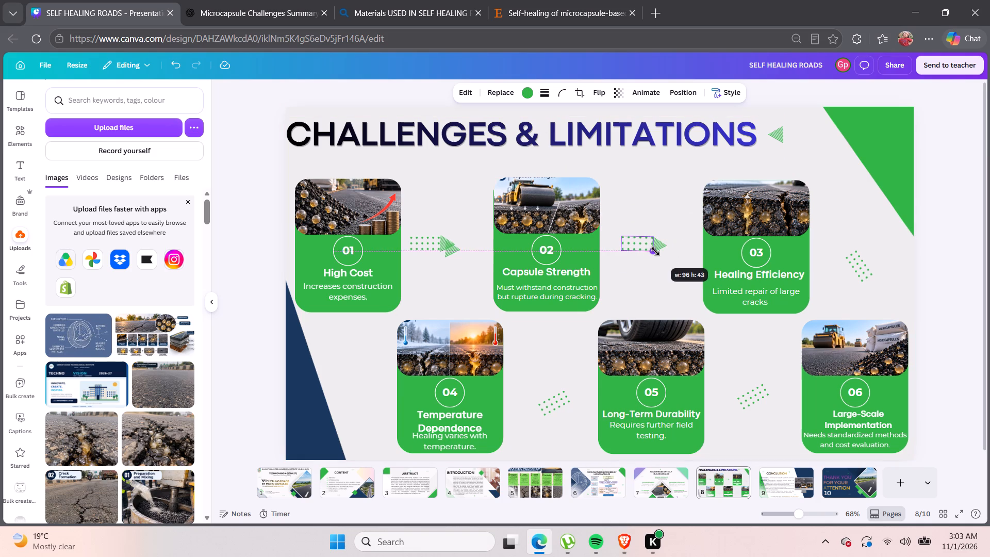
pyautogui.click(661, 257)
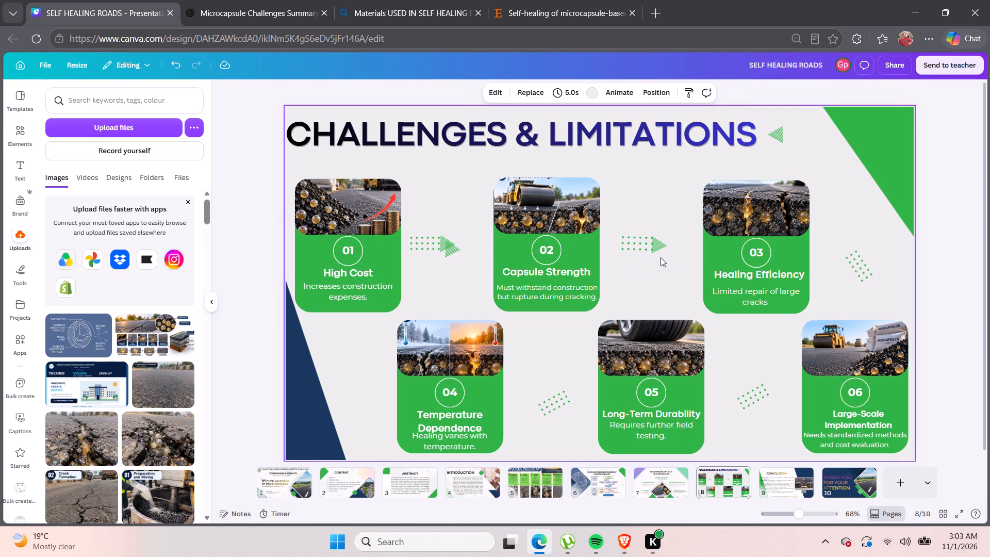
pyautogui.click(659, 249)
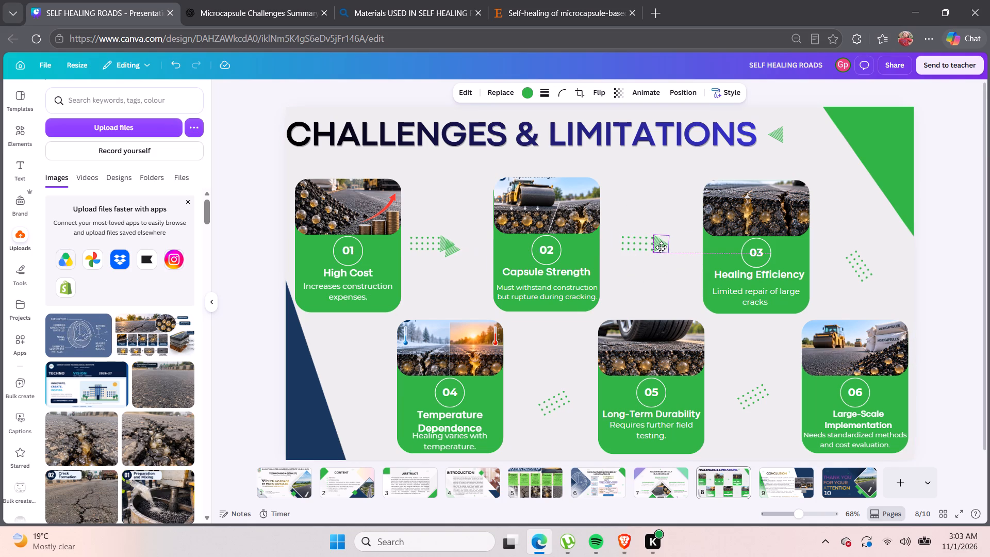
pyautogui.click(685, 259)
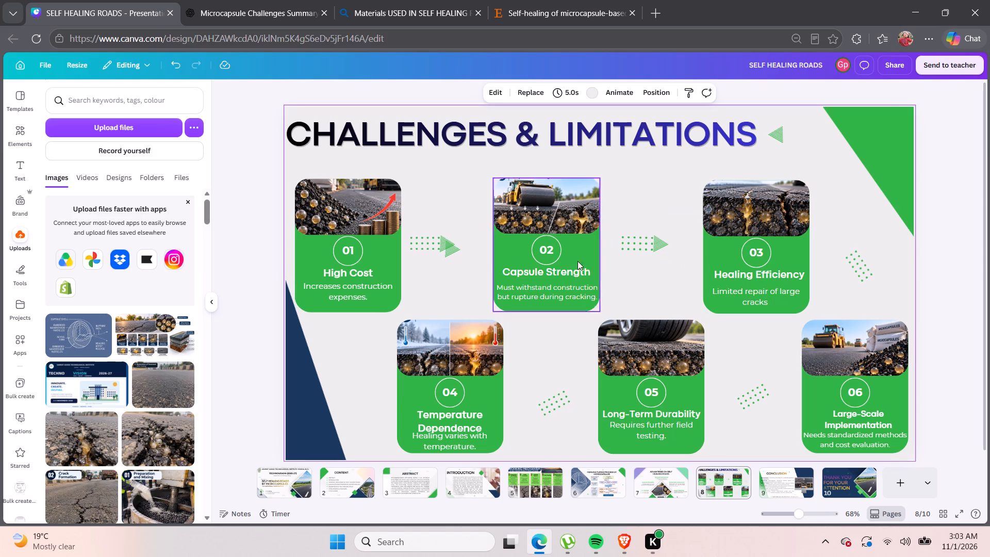
pyautogui.click(667, 241)
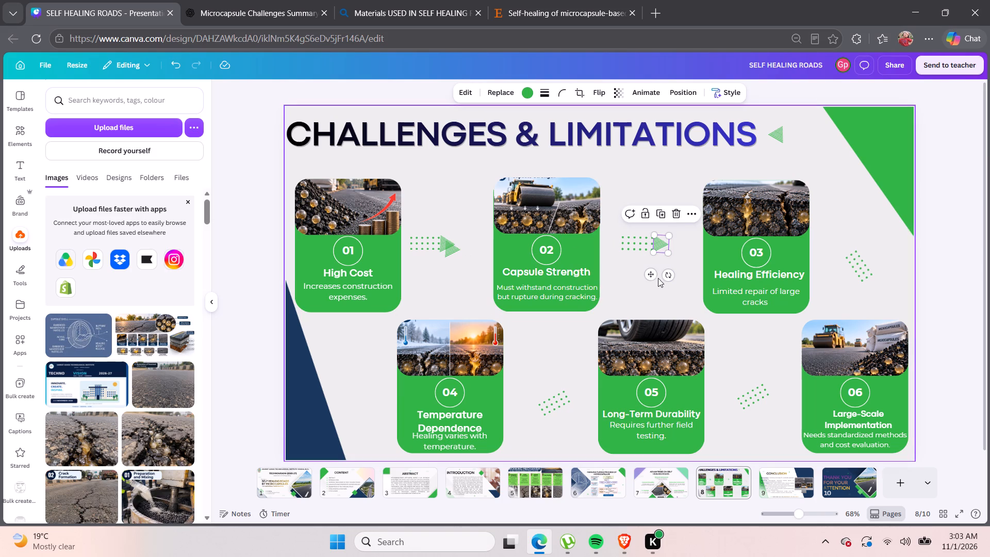
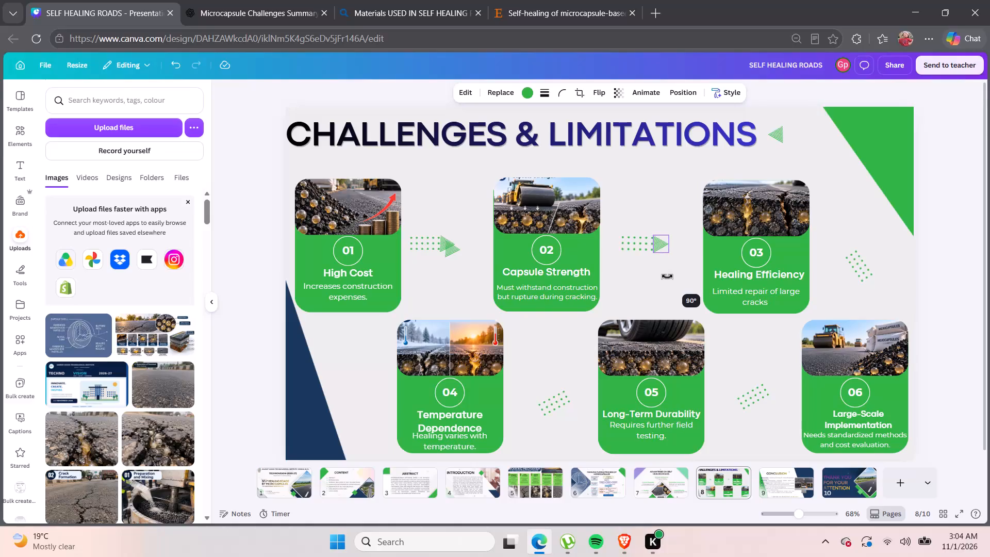
# Move the spare duplicate triangle off the first arrow into the empty space below it, near card 02.
pyautogui.click(626, 264)
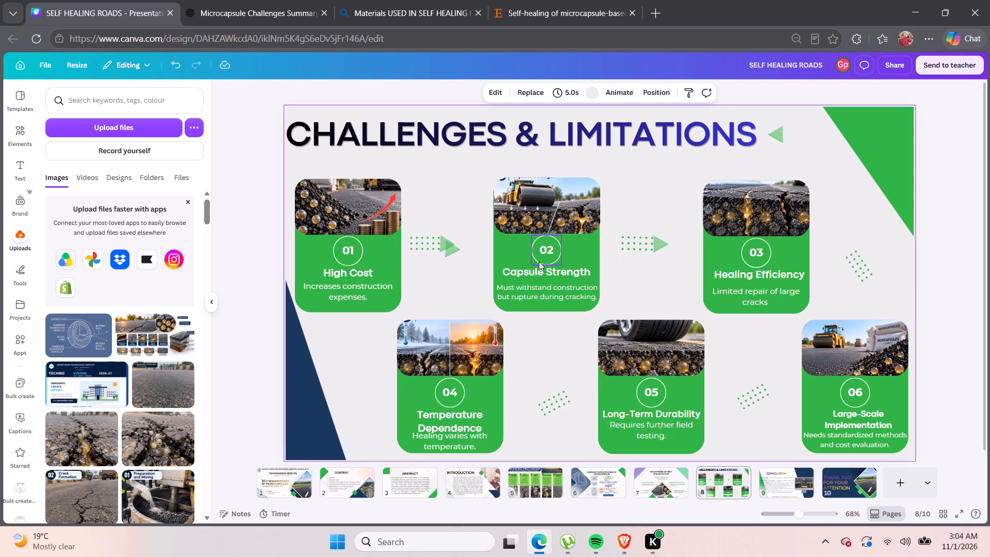
pyautogui.moveTo(455, 254); pyautogui.dragTo(475, 270)
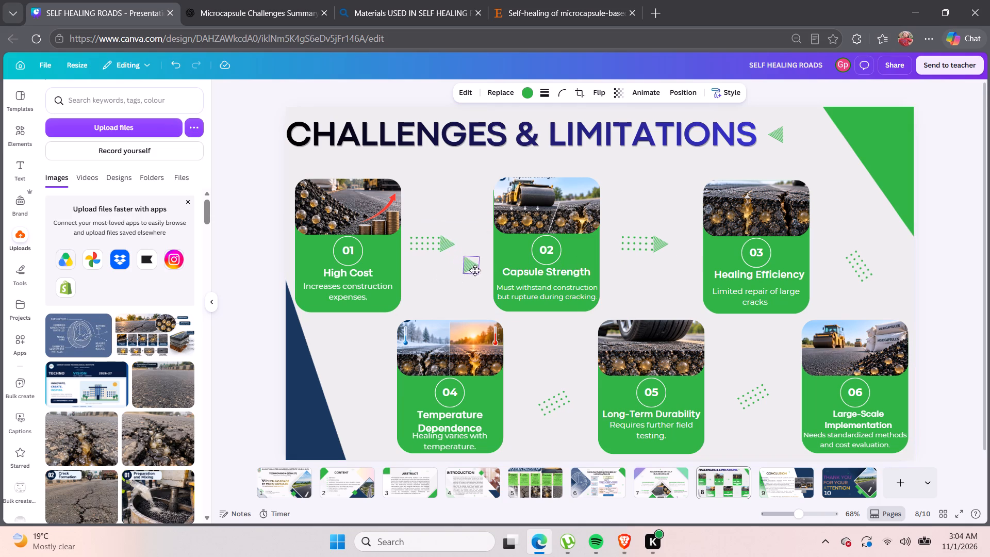
pyautogui.moveTo(475, 270); pyautogui.dragTo(476, 272)
pyautogui.click(433, 275)
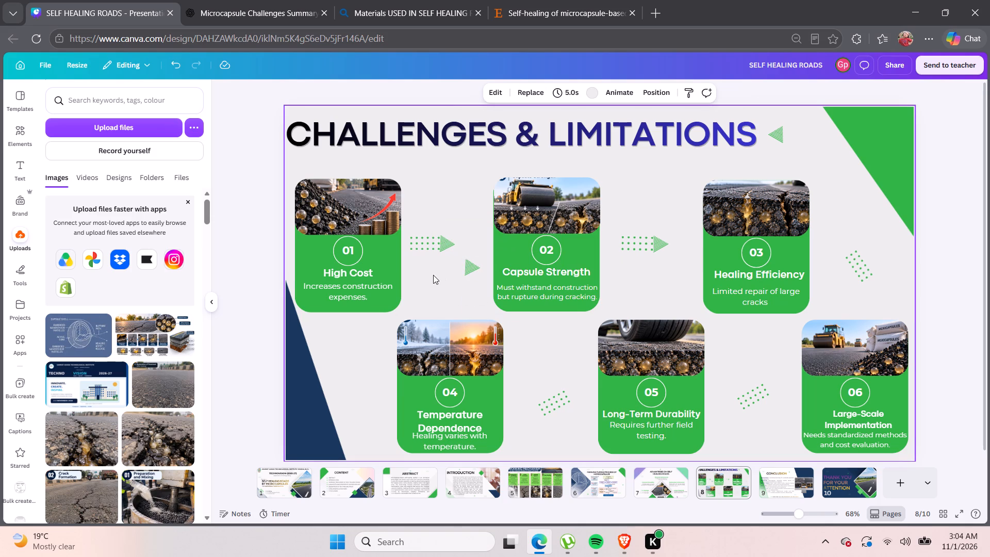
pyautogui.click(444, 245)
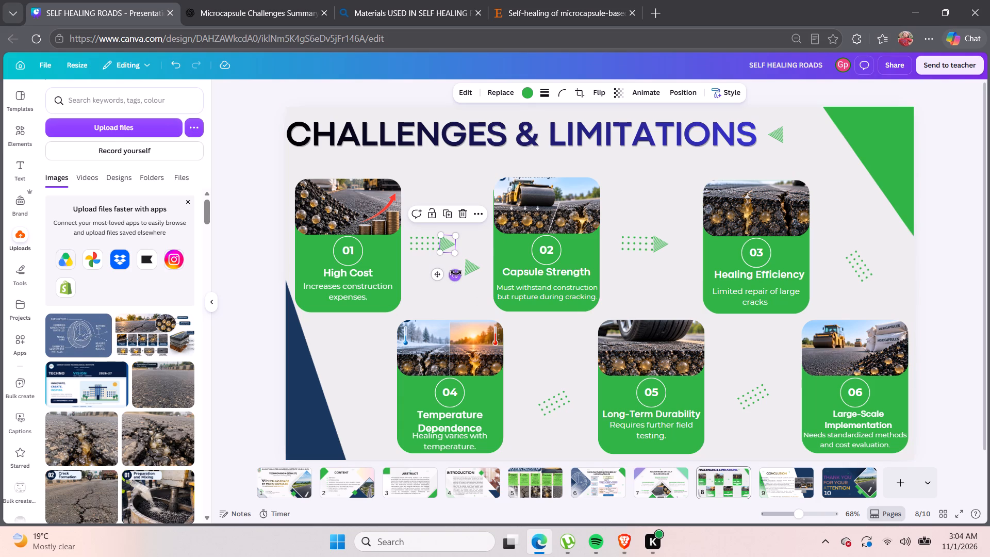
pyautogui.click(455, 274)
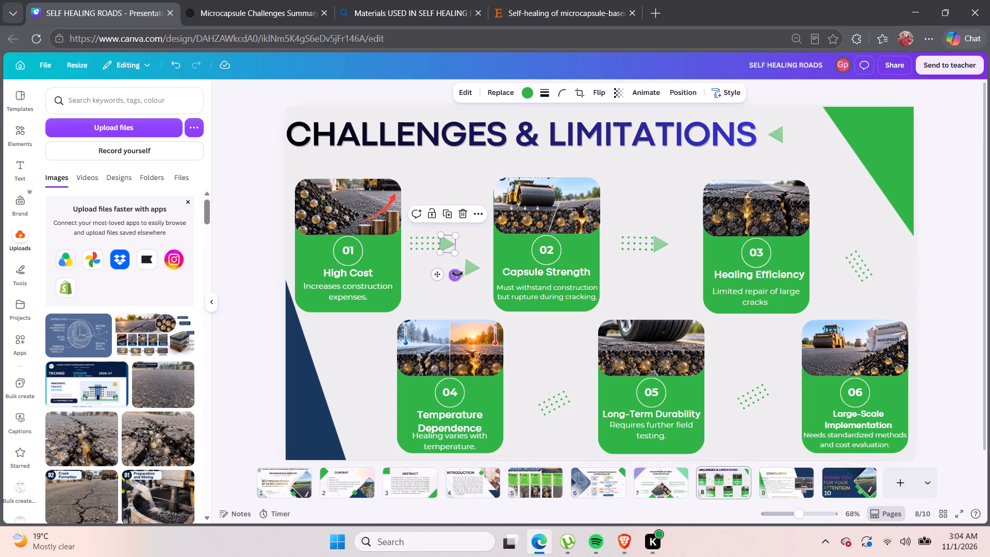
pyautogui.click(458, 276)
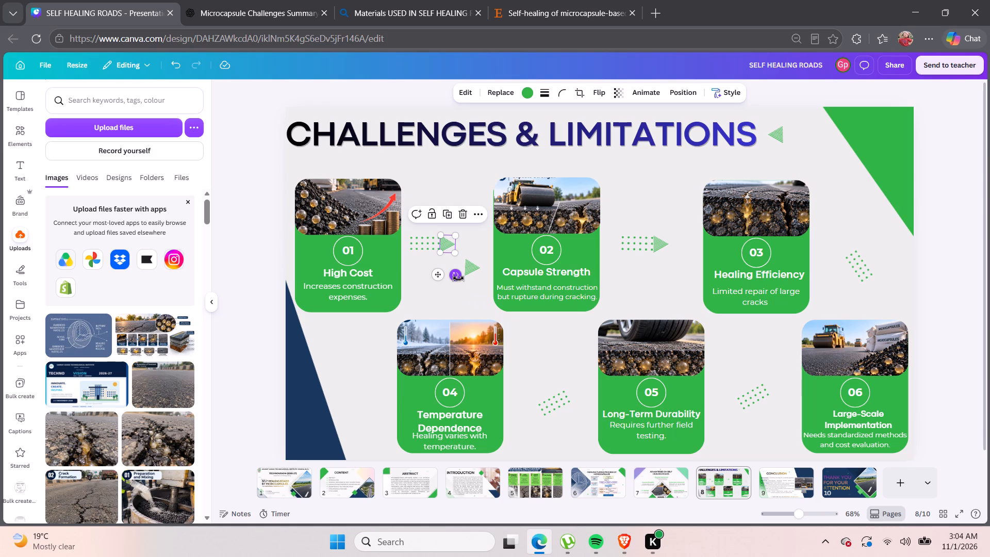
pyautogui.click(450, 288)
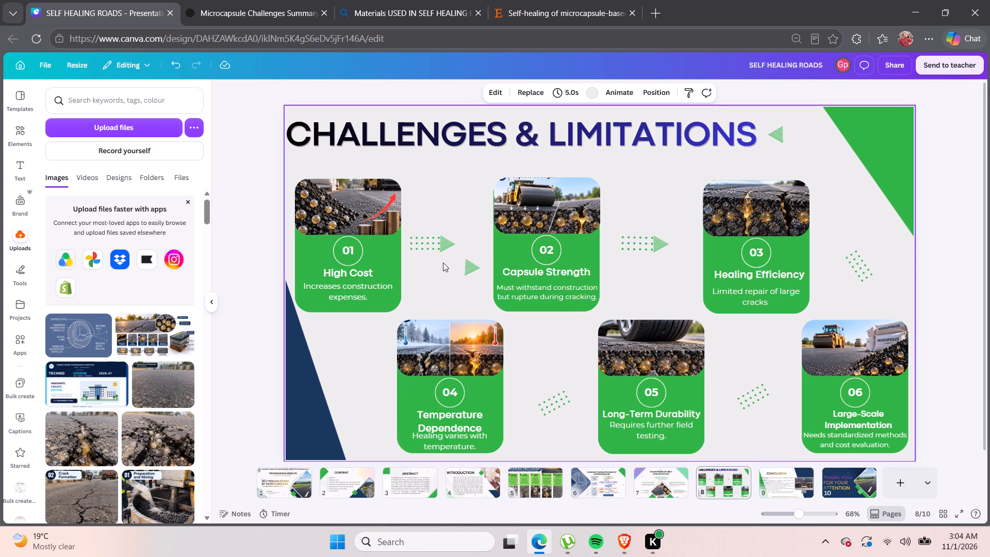
# Move the spare duplicate triangle from beside card 02 to the lower end of the slanted dot grid beside card 03.
pyautogui.click(471, 265)
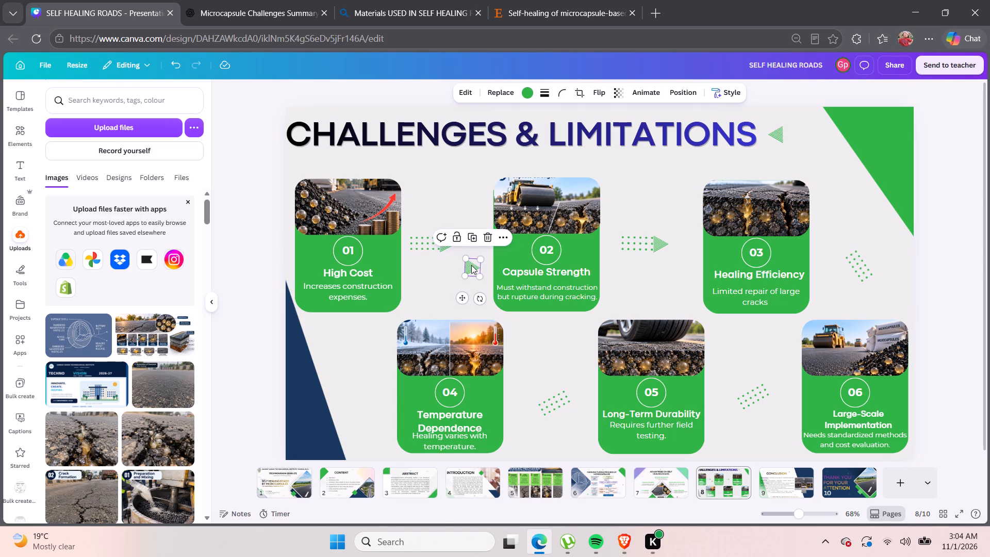
pyautogui.moveTo(471, 265); pyautogui.dragTo(898, 290)
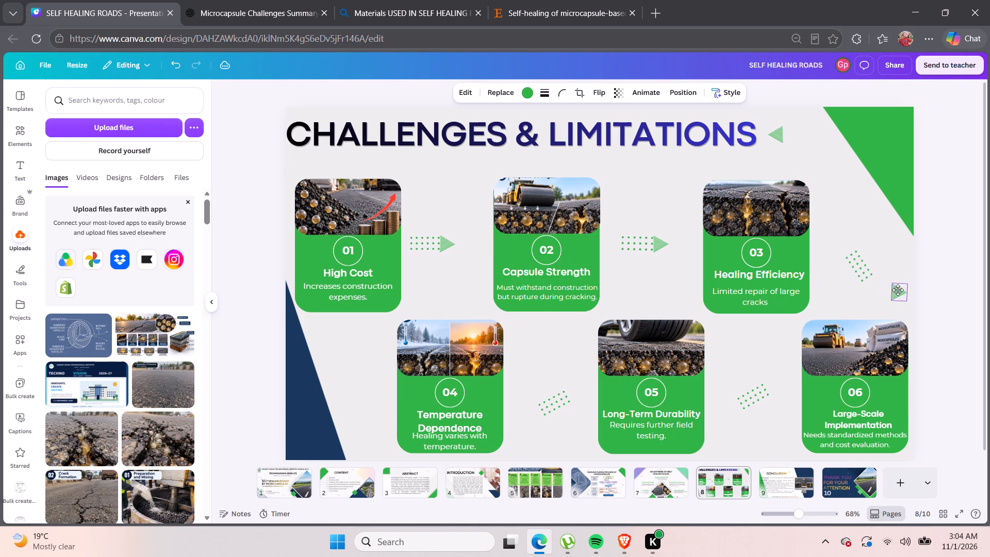
pyautogui.moveTo(898, 290); pyautogui.dragTo(874, 286)
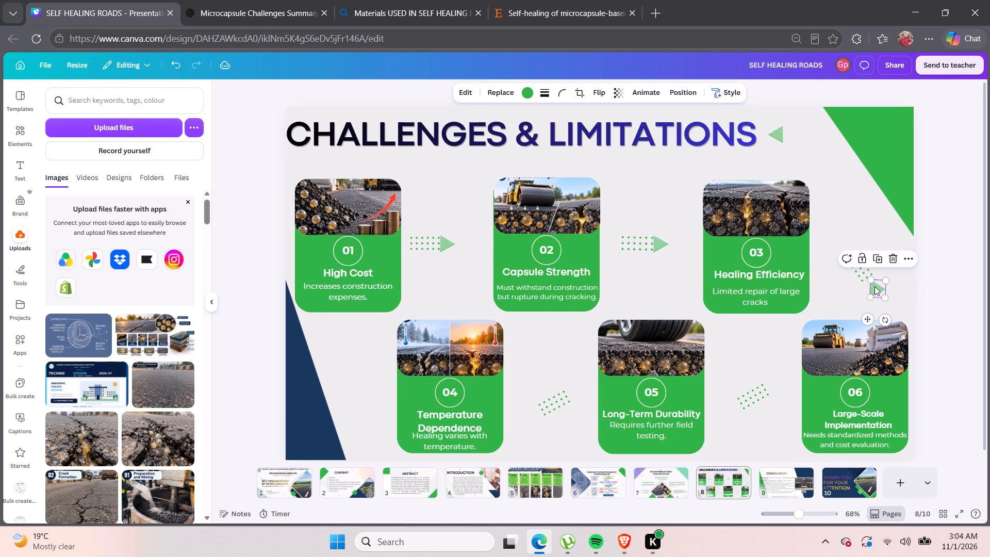
# Move the slanted dot grid beside card 03 up and closer to the card, away from the triangle.
pyautogui.click(863, 267)
pyautogui.moveTo(857, 273); pyautogui.dragTo(840, 259)
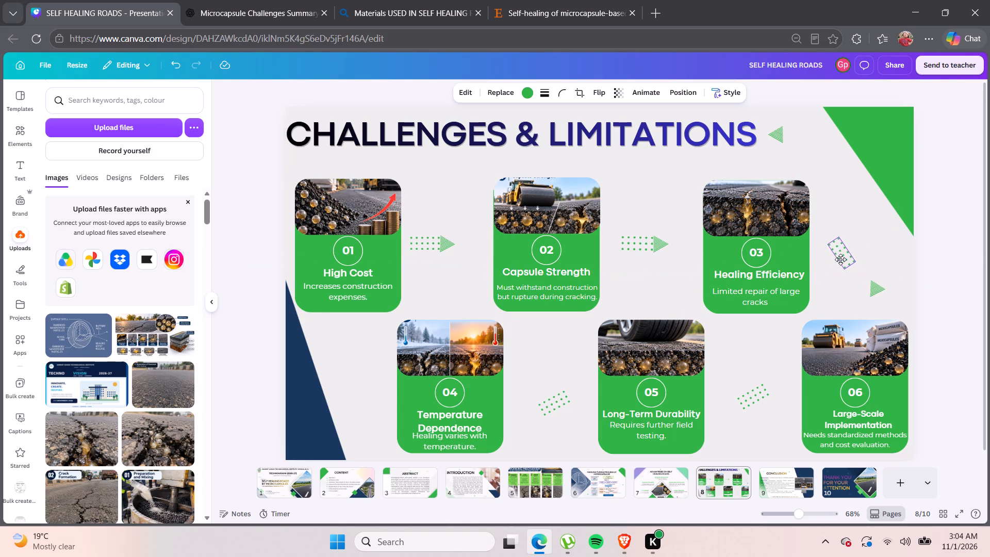
pyautogui.moveTo(840, 259); pyautogui.dragTo(837, 259)
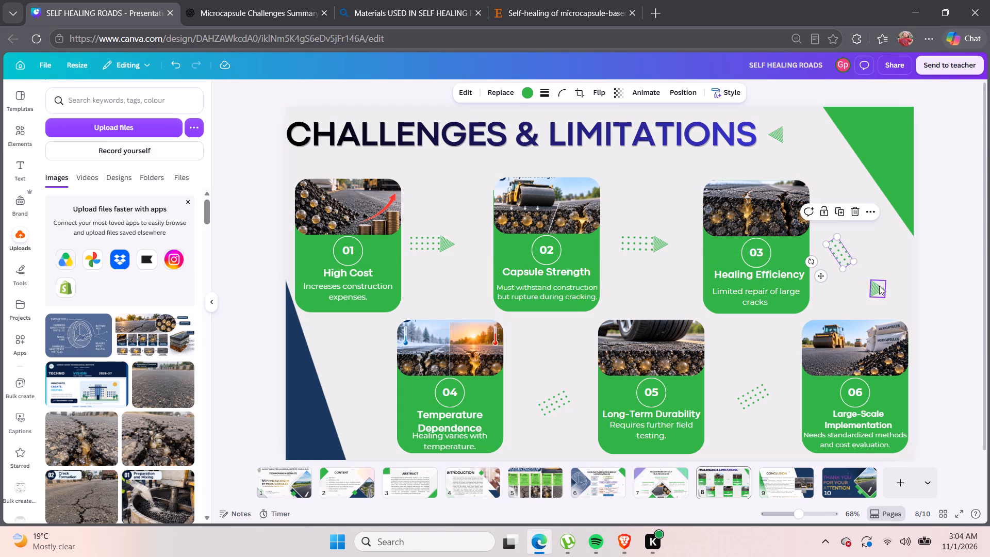
# Rotate the triangle to follow the slant of the dot grid beside card 03 and attach it to the grid's lower end.
pyautogui.moveTo(879, 287); pyautogui.dragTo(860, 278)
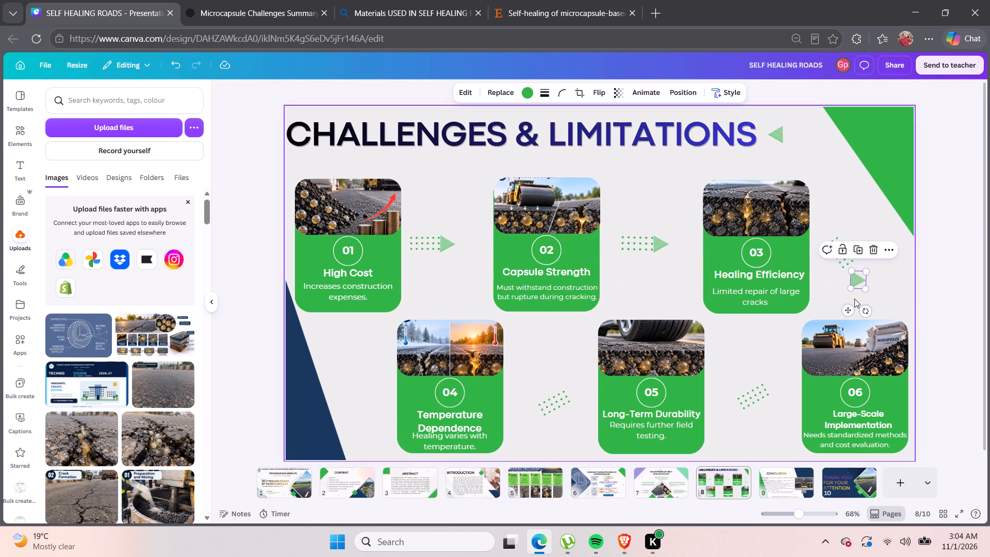
pyautogui.moveTo(867, 313); pyautogui.dragTo(841, 309)
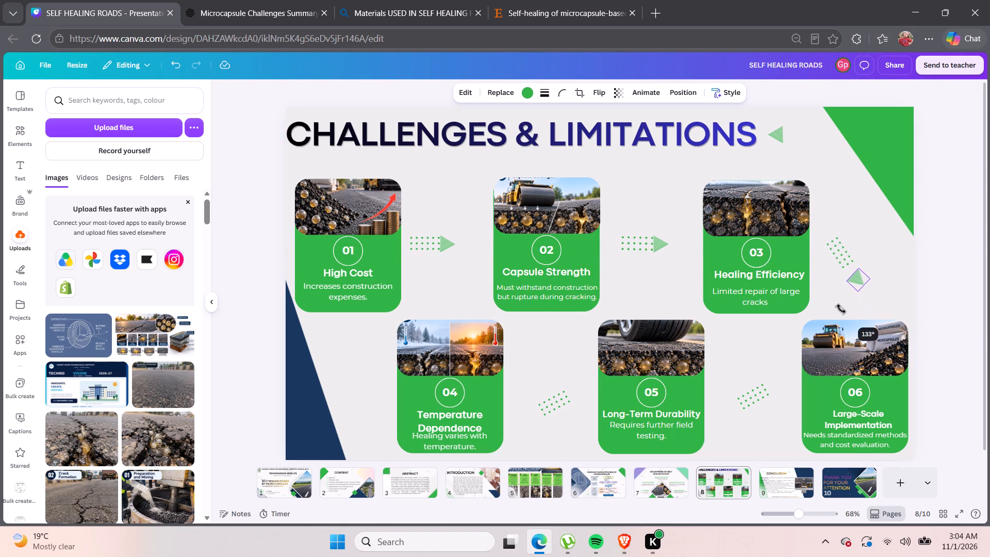
pyautogui.moveTo(841, 309); pyautogui.dragTo(834, 306)
pyautogui.moveTo(860, 280); pyautogui.dragTo(854, 274)
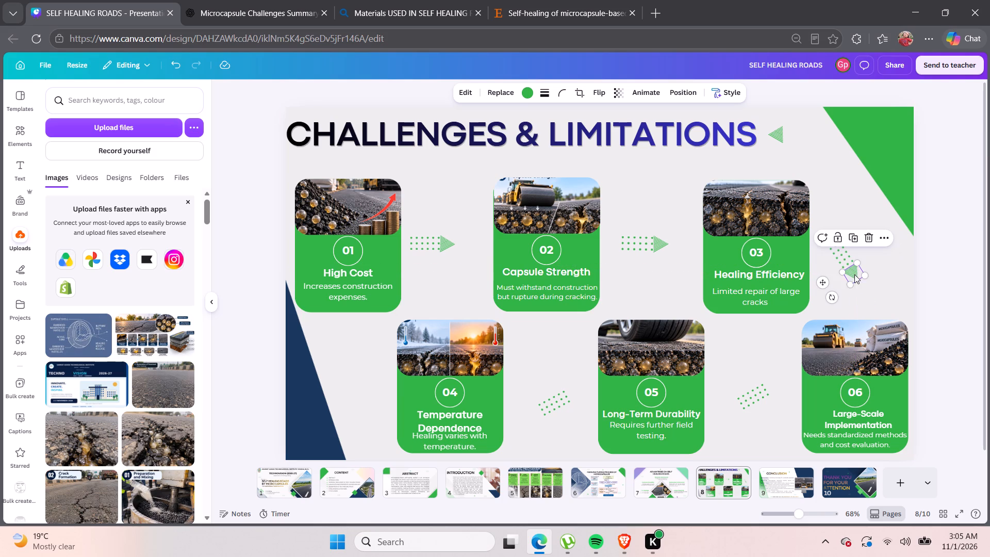
pyautogui.click(889, 257)
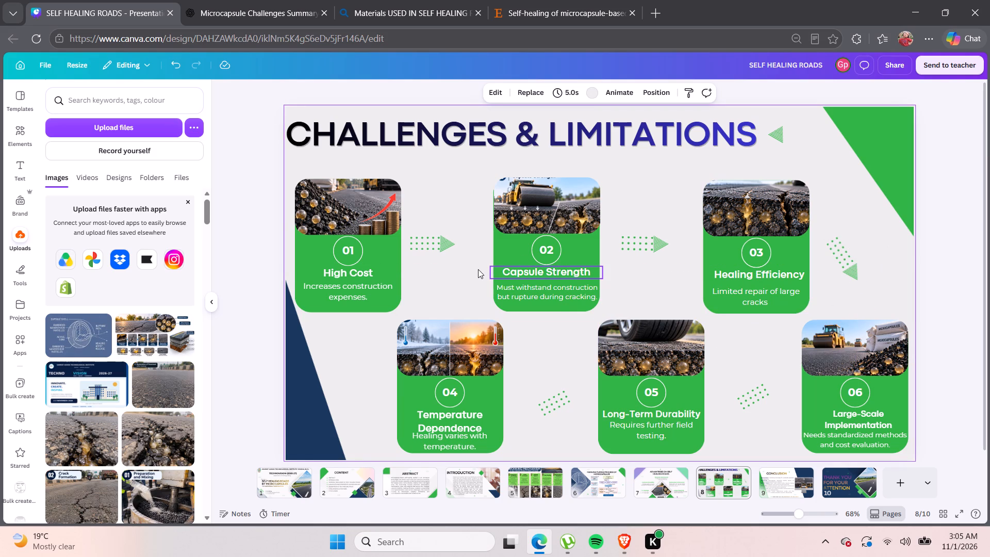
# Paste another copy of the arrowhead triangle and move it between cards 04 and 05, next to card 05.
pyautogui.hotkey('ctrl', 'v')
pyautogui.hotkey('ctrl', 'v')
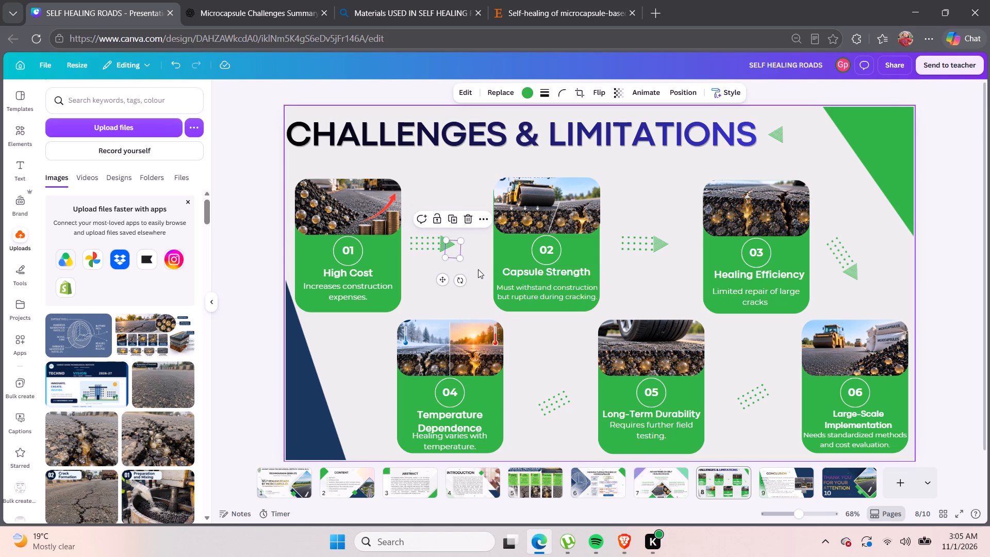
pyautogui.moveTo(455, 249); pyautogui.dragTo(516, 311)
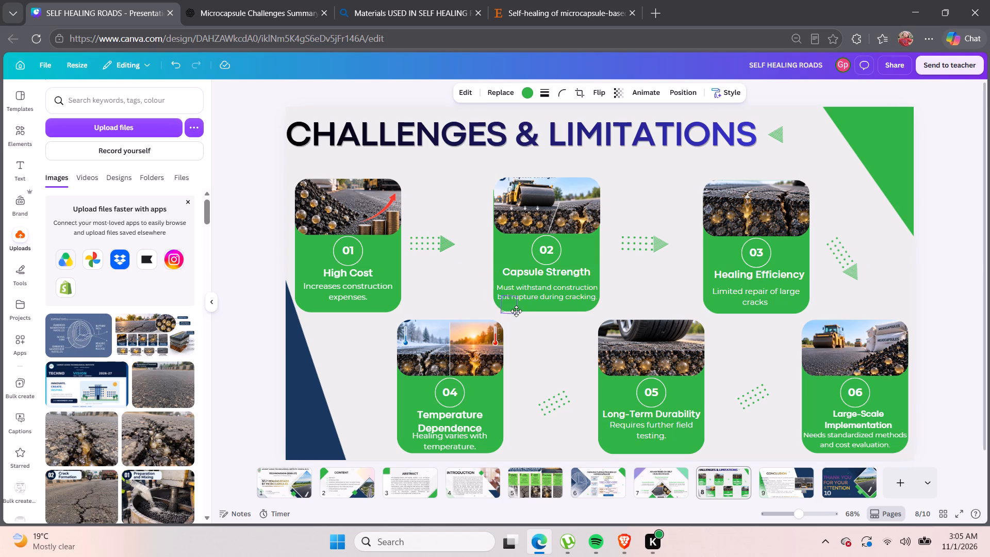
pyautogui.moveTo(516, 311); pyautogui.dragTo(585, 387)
# Move the dot grid between cards 04 and 05 nearer card 04 and rotate it level.
pyautogui.moveTo(556, 402); pyautogui.dragTo(532, 390)
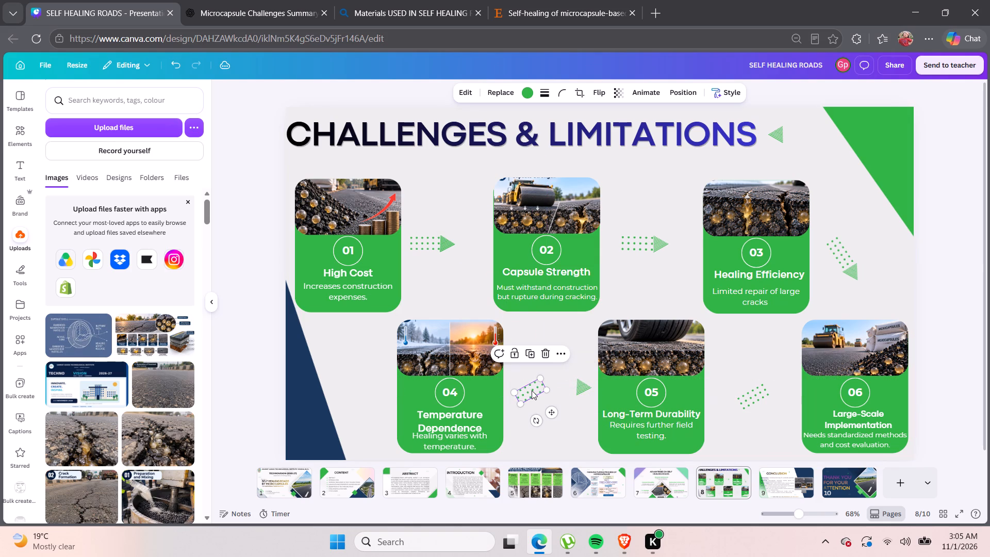
pyautogui.moveTo(538, 422); pyautogui.dragTo(530, 427)
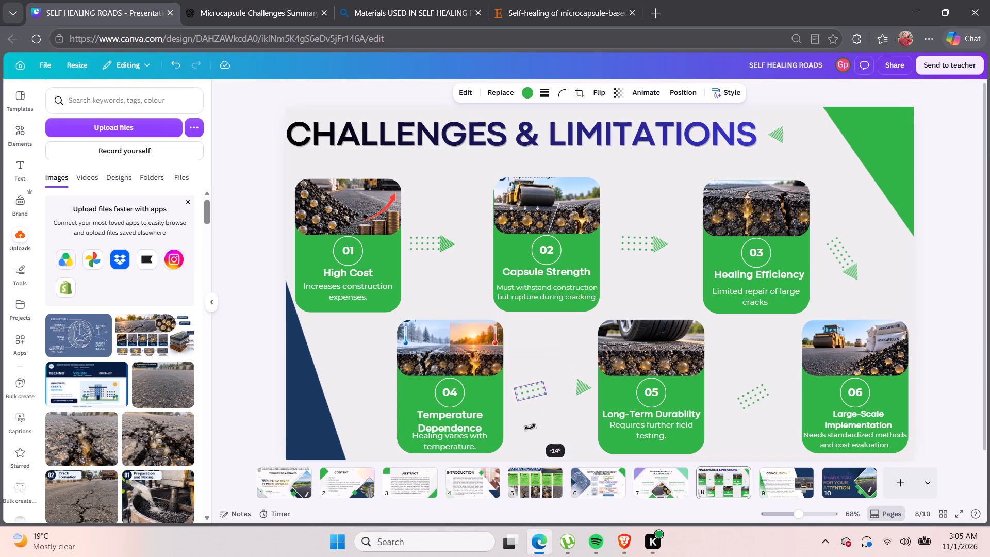
pyautogui.moveTo(530, 427); pyautogui.dragTo(523, 427)
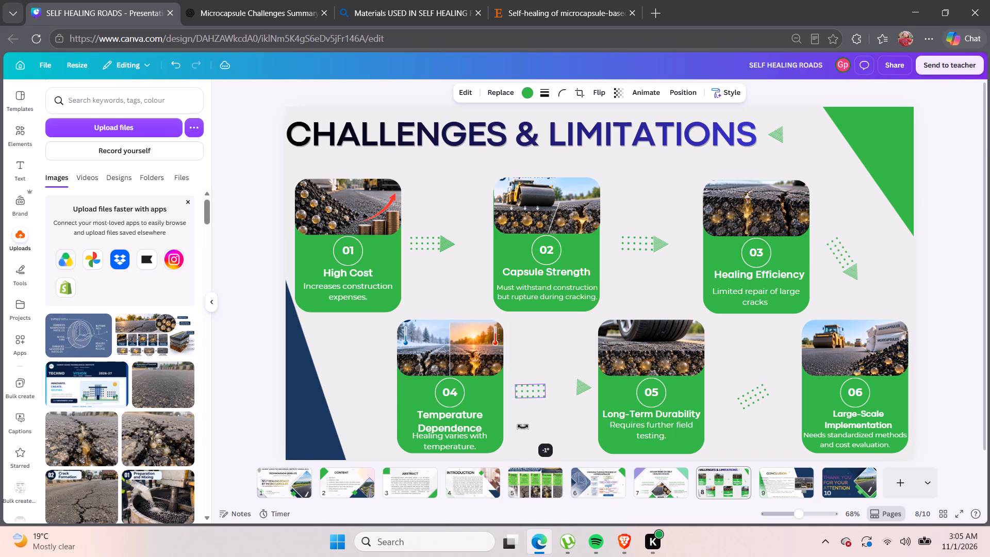
pyautogui.moveTo(523, 427); pyautogui.dragTo(522, 427)
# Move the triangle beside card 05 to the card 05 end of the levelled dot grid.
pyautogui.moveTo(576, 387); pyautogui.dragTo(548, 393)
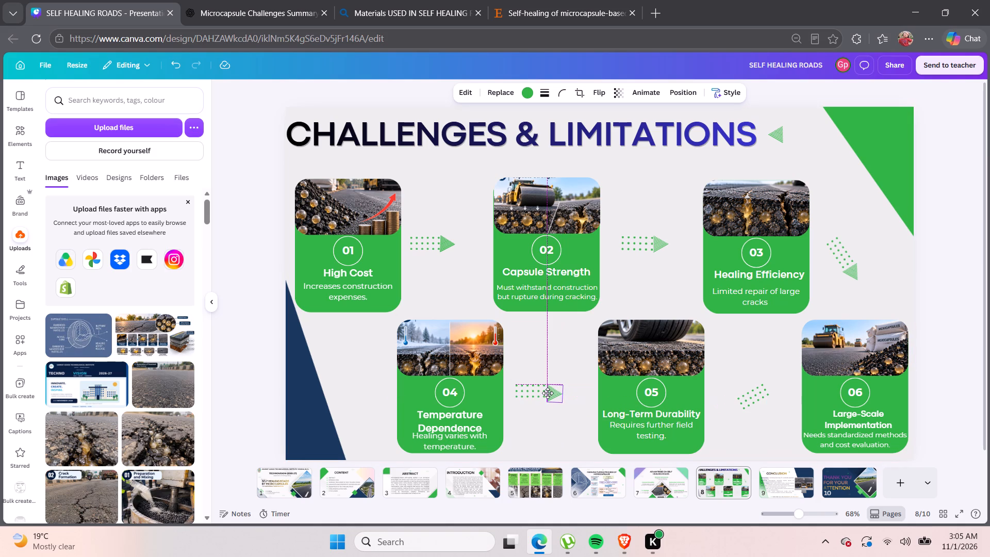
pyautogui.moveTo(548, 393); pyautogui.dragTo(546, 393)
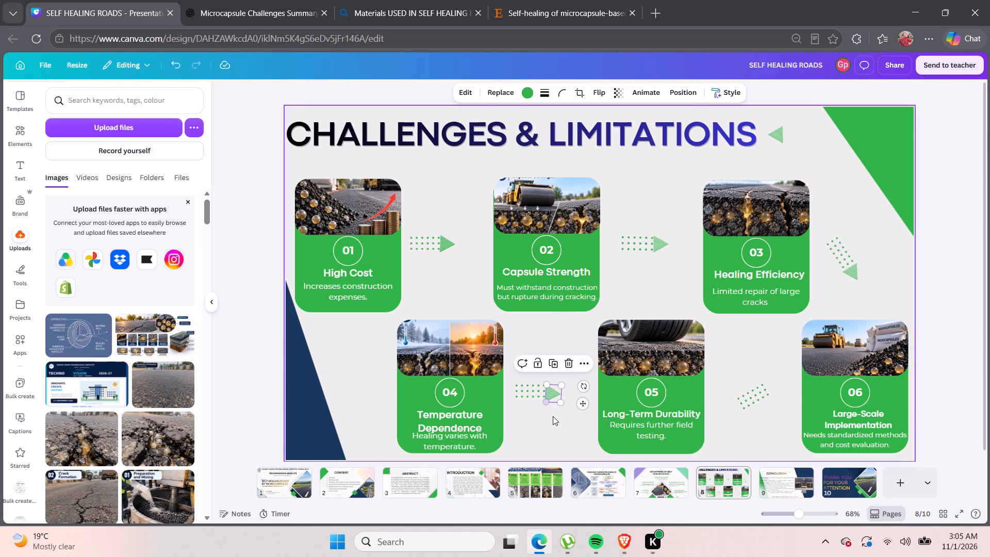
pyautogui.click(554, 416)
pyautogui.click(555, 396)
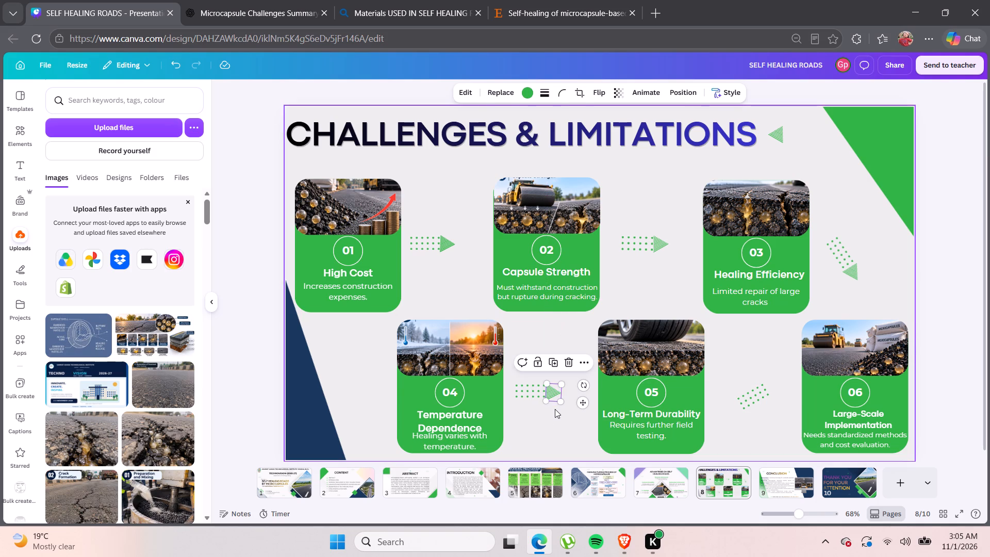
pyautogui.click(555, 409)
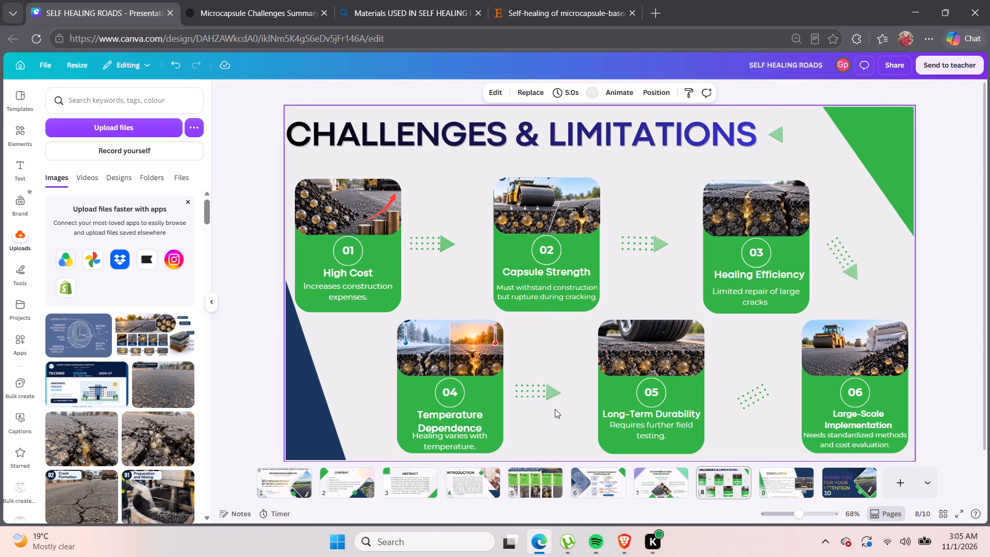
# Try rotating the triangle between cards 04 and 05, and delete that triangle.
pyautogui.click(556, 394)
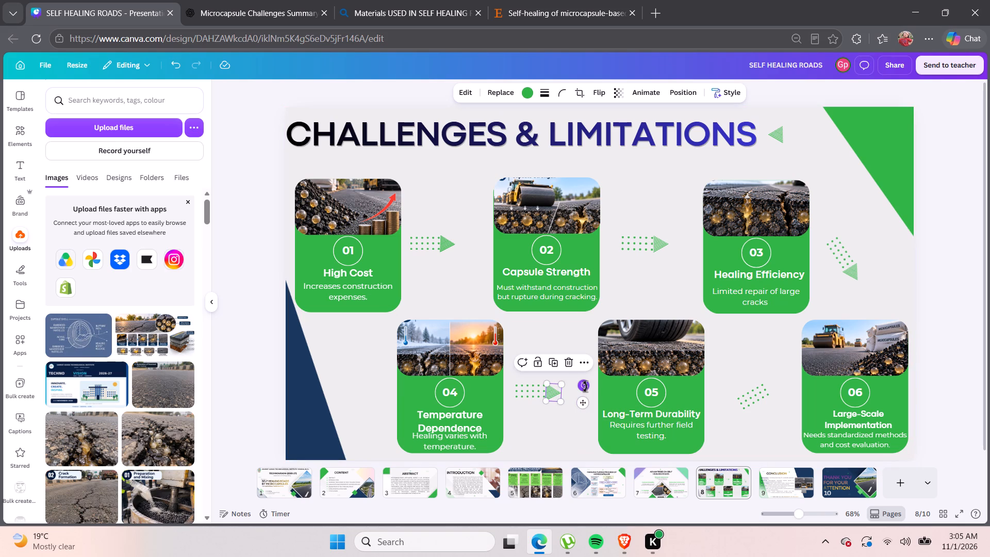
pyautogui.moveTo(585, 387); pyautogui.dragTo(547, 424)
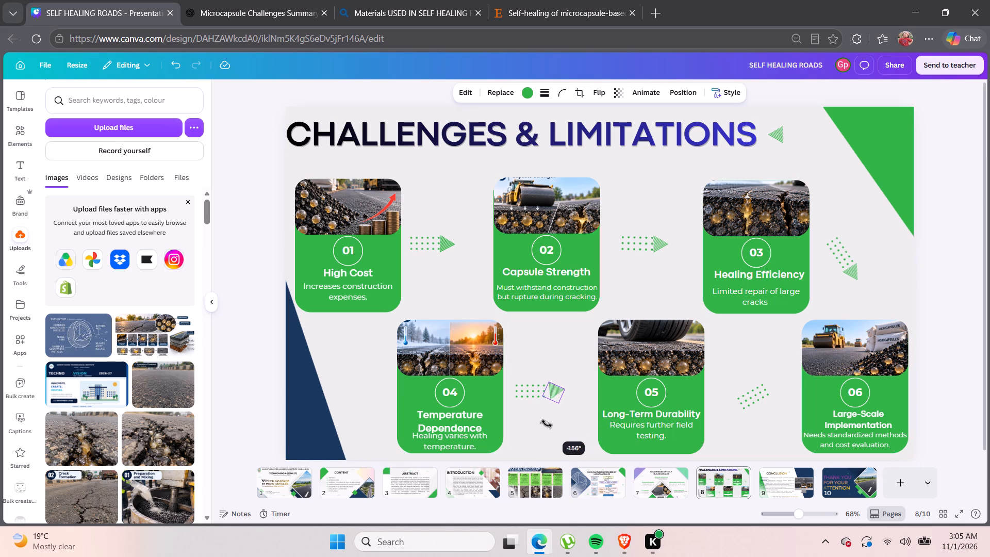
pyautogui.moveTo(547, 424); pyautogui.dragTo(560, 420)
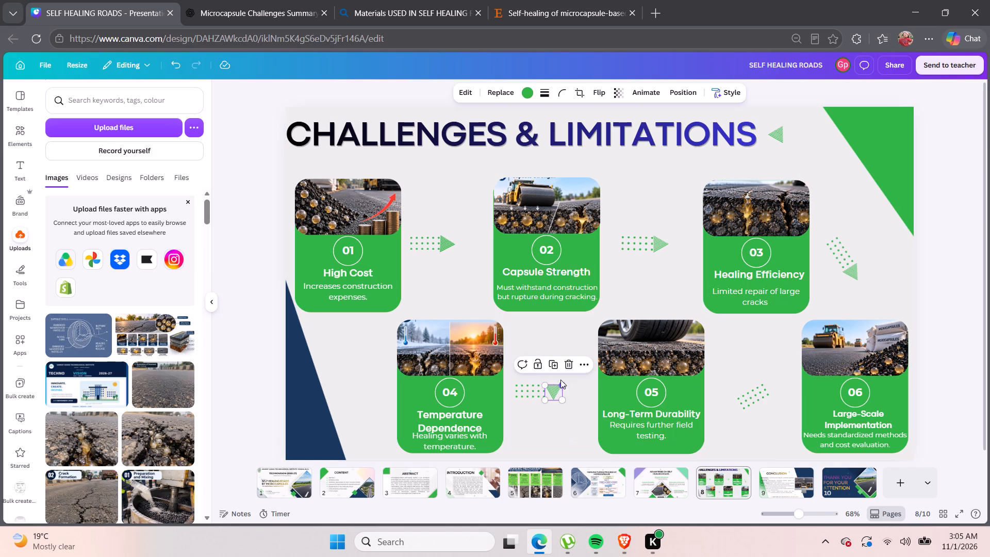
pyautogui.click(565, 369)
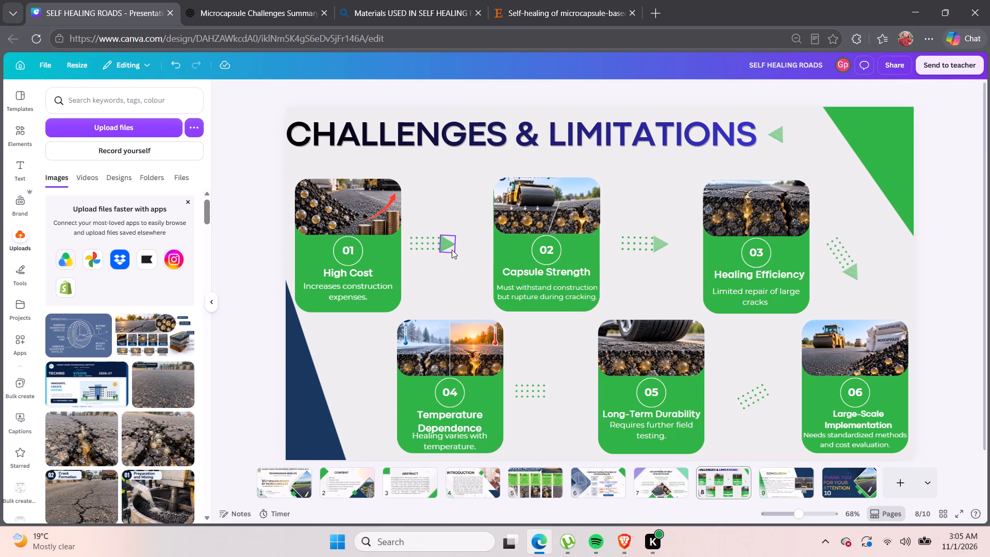
# Paste two more copies of the arrowhead triangle and place one at the card 05 end of the dot grid after card 04.
pyautogui.click(452, 249)
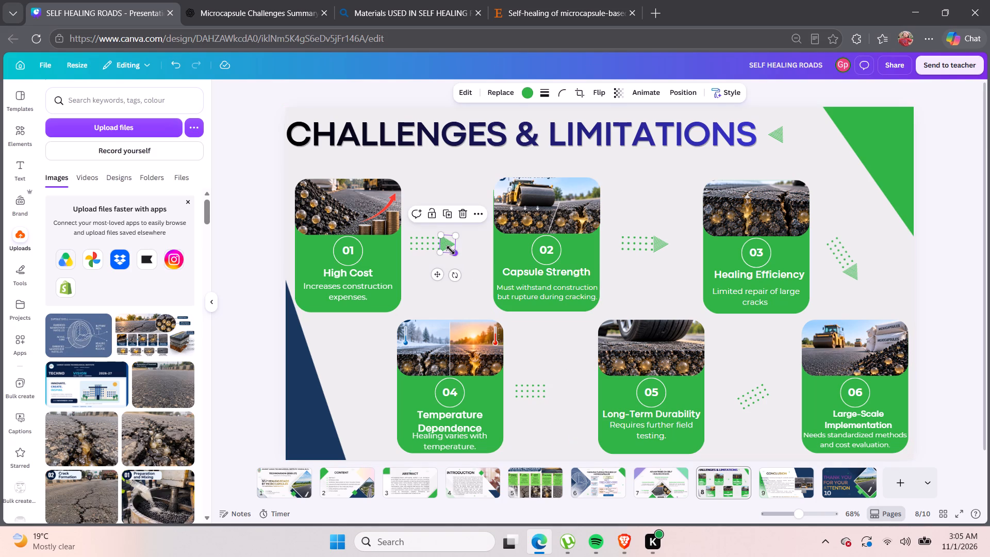
pyautogui.hotkey('ctrl', 'v')
pyautogui.hotkey('ctrl', 'v')
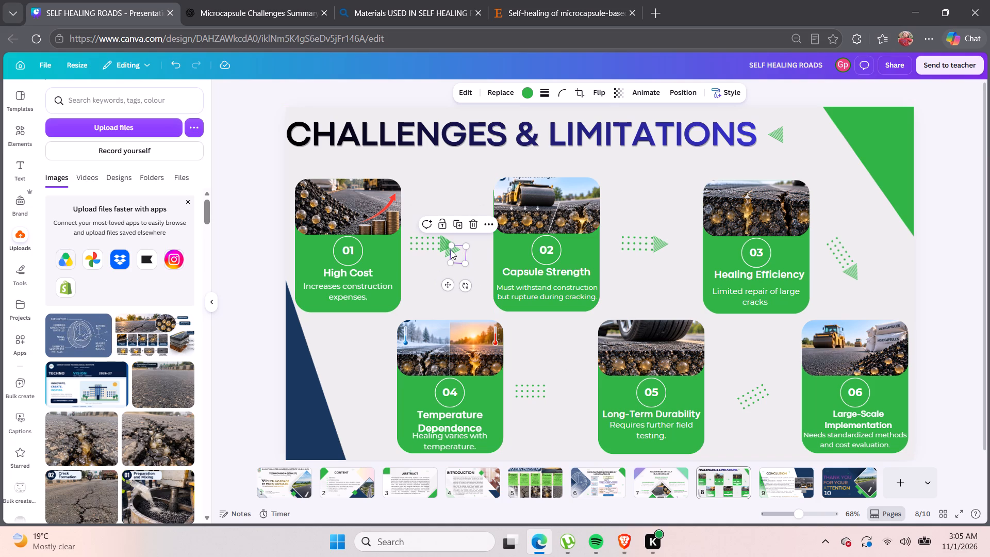
pyautogui.moveTo(456, 250); pyautogui.dragTo(564, 375)
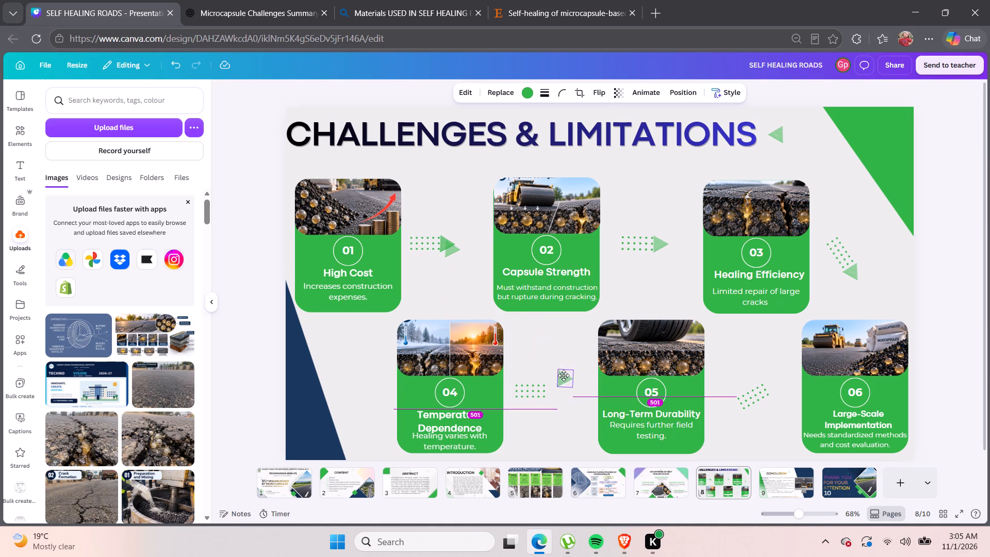
pyautogui.moveTo(564, 375); pyautogui.dragTo(552, 389)
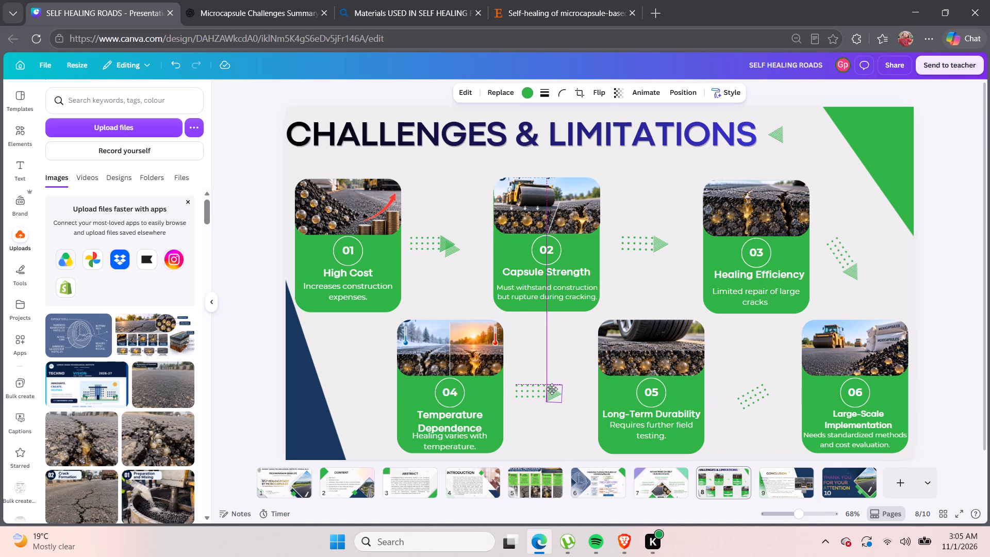
pyautogui.moveTo(552, 389); pyautogui.dragTo(552, 388)
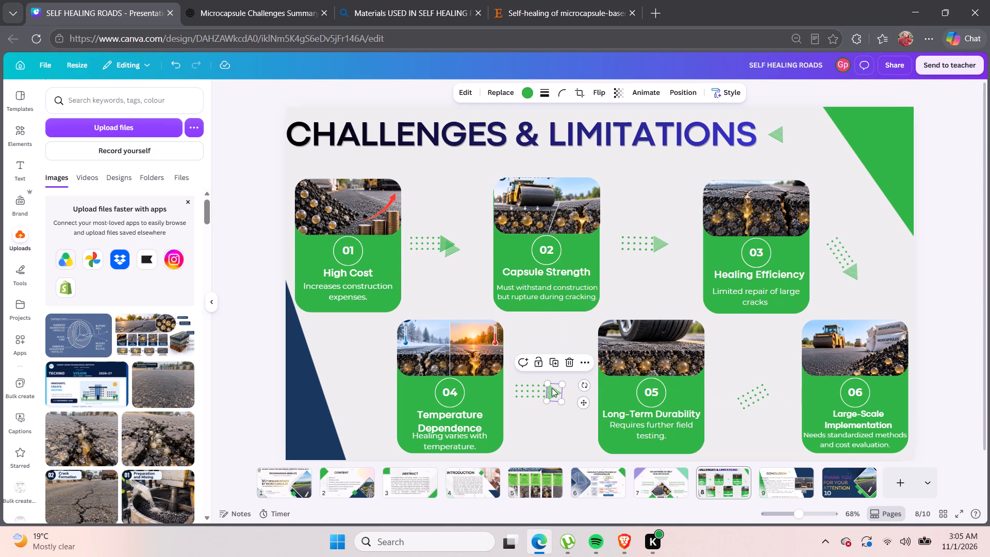
pyautogui.click(555, 390)
# Straighten the triangle between cards 04 and 05 and move it snugly against the end of its dot grid.
pyautogui.click(591, 387)
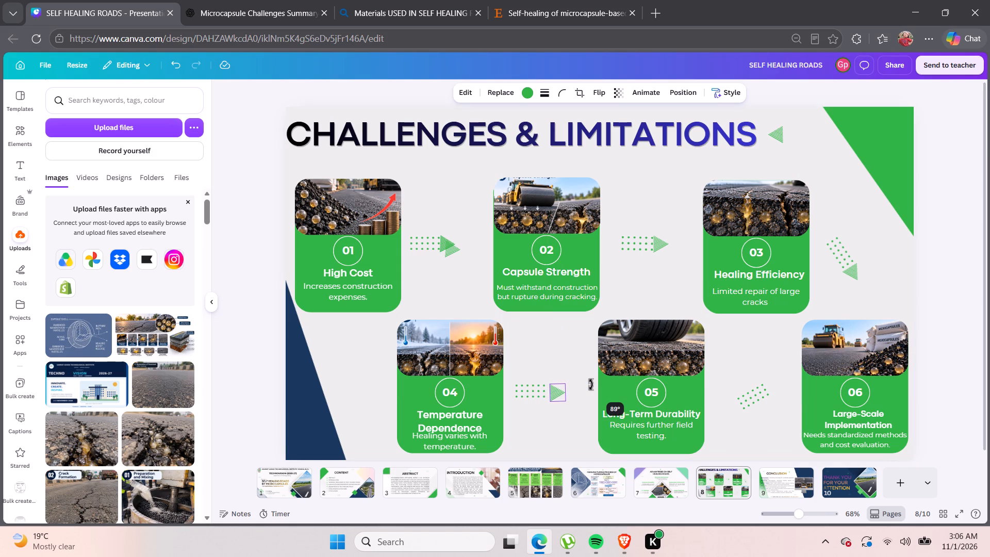
pyautogui.click(571, 419)
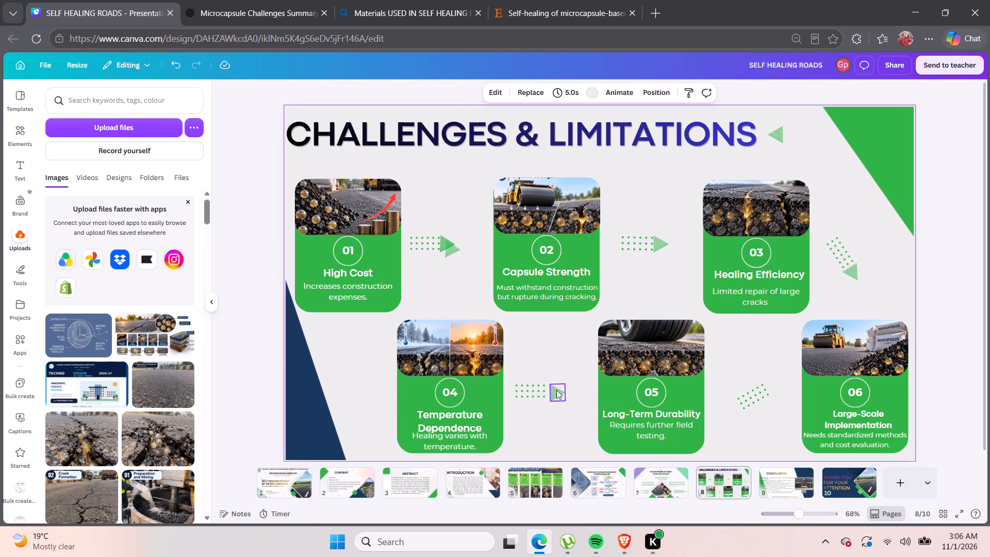
pyautogui.click(554, 389)
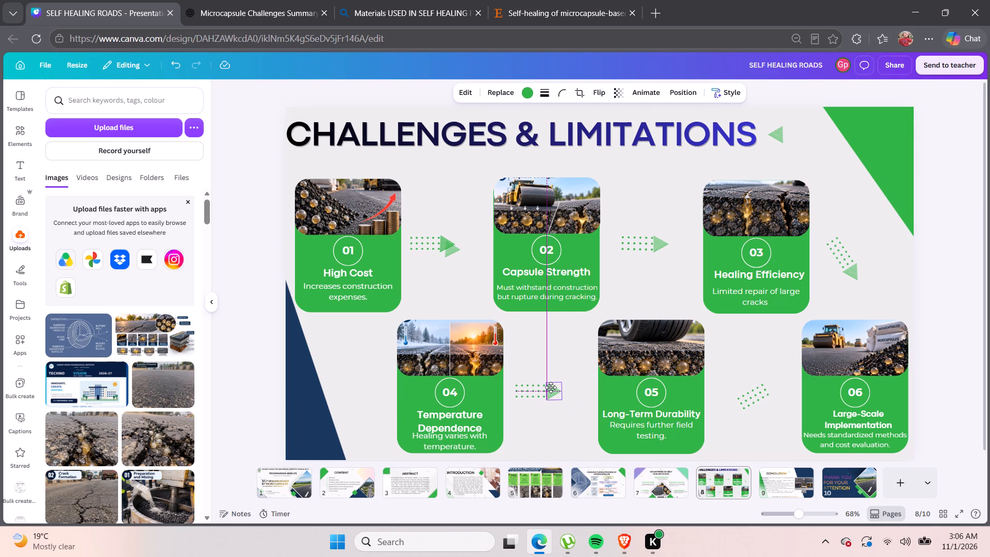
pyautogui.click(556, 416)
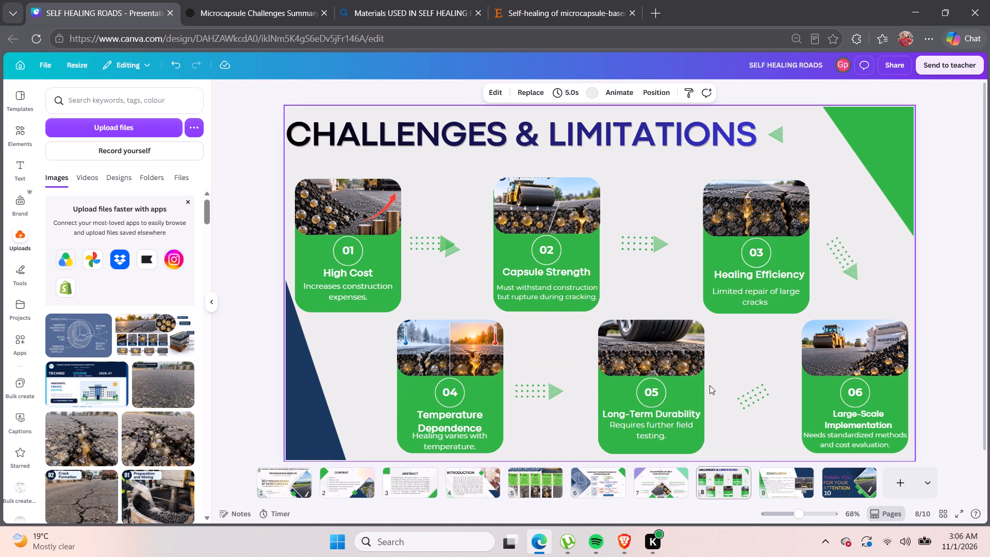
# Move the slanted dot grid between cards 05 and 06 nearer card 05 and rotate it level.
pyautogui.moveTo(762, 391); pyautogui.dragTo(767, 396)
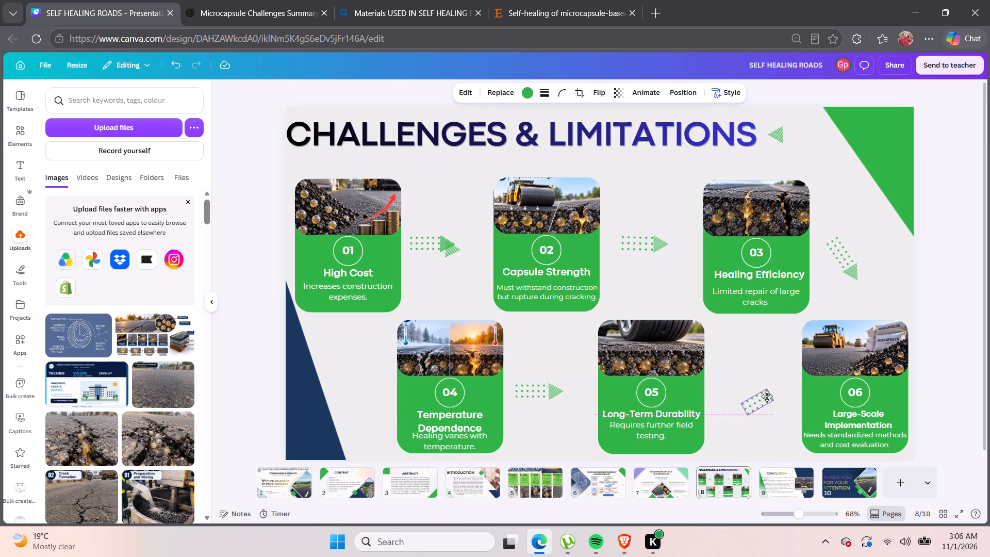
pyautogui.moveTo(767, 396); pyautogui.dragTo(744, 381)
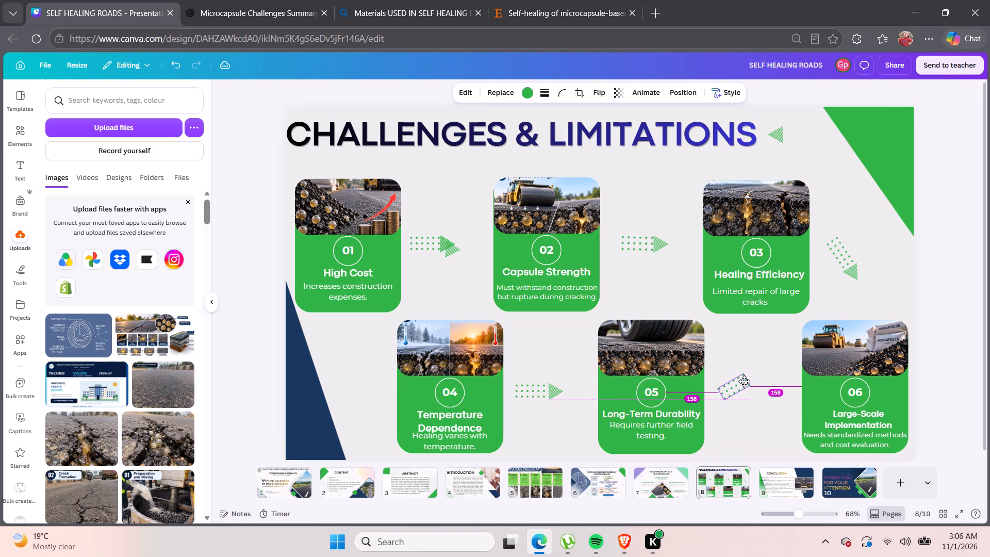
pyautogui.moveTo(744, 381); pyautogui.dragTo(745, 379)
pyautogui.moveTo(744, 410); pyautogui.dragTo(728, 415)
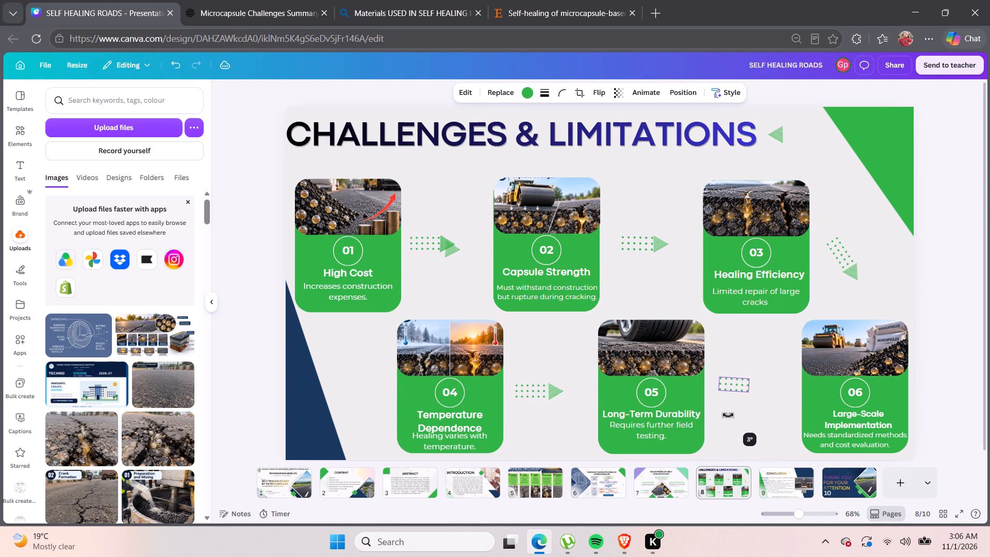
pyautogui.moveTo(728, 415); pyautogui.dragTo(730, 415)
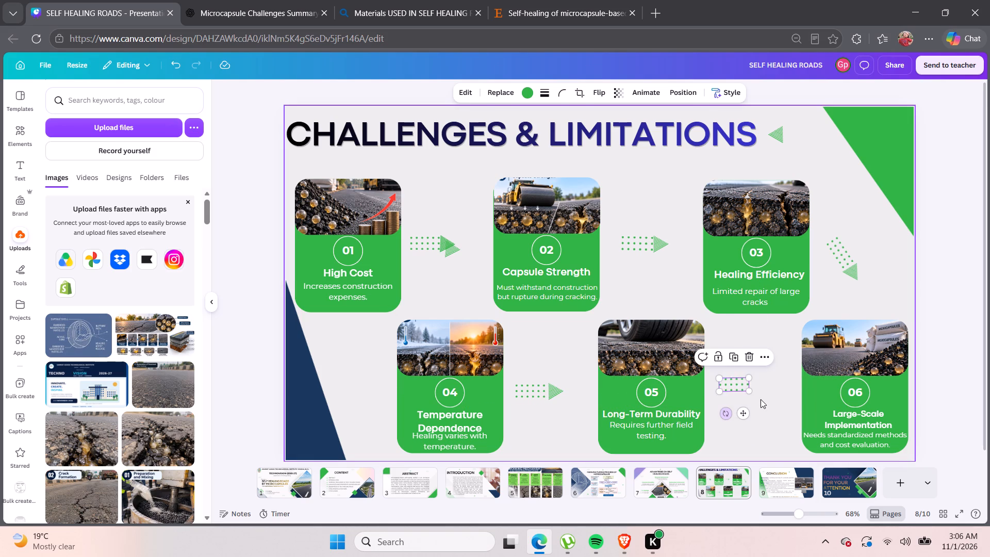
pyautogui.click(761, 399)
# Align the levelled dot grid after card 05 with the height of the arrow between cards 04 and 05.
pyautogui.moveTo(740, 384); pyautogui.dragTo(740, 387)
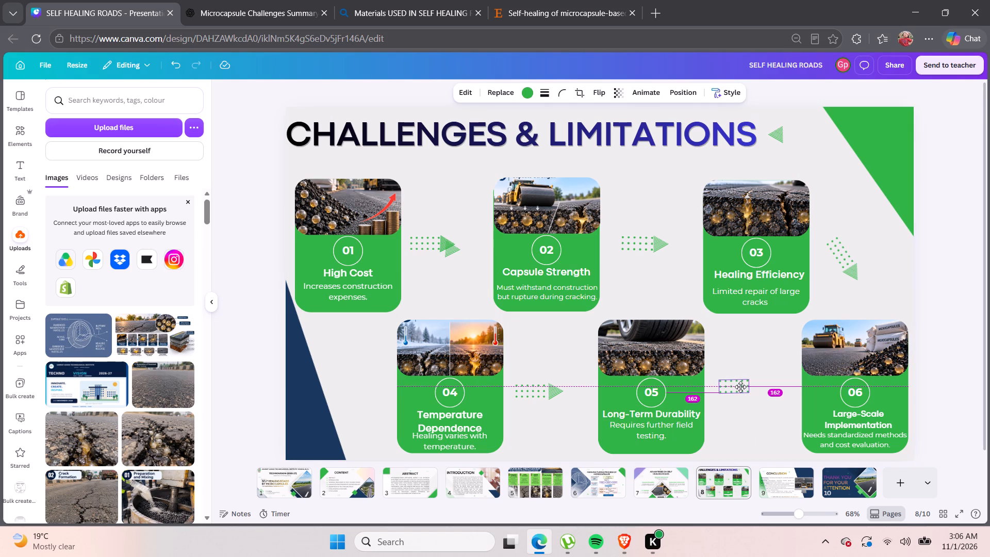
pyautogui.moveTo(740, 387); pyautogui.dragTo(742, 383)
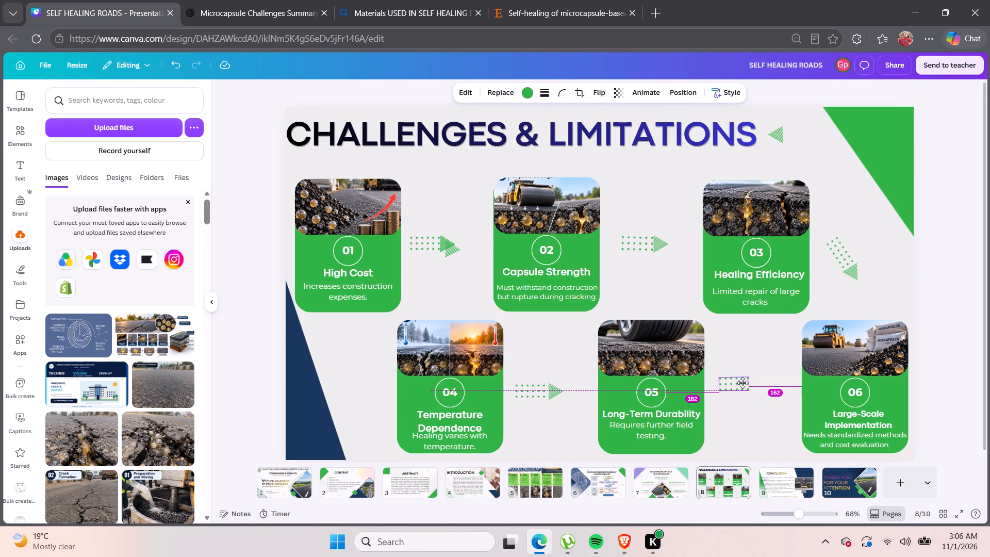
pyautogui.moveTo(742, 383); pyautogui.dragTo(744, 388)
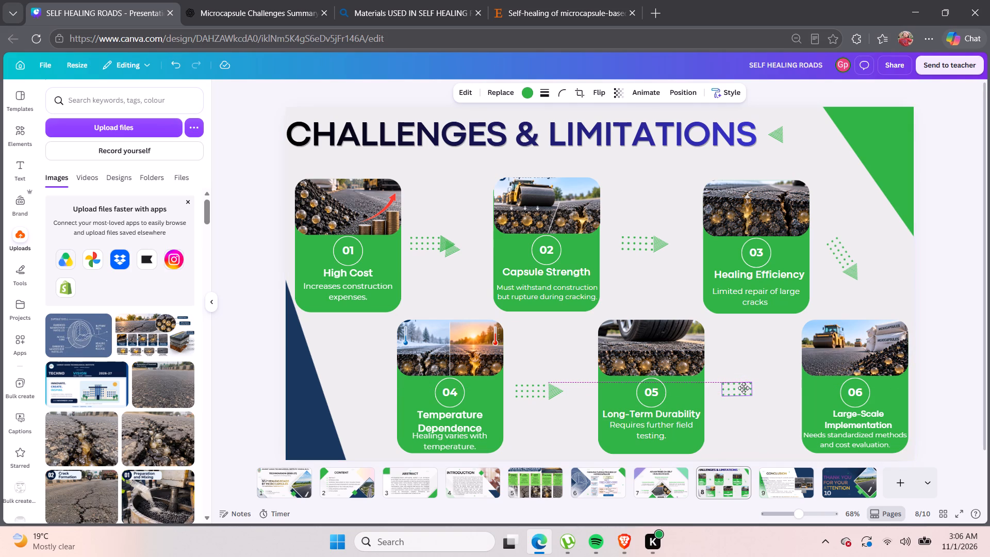
pyautogui.moveTo(744, 388); pyautogui.dragTo(744, 386)
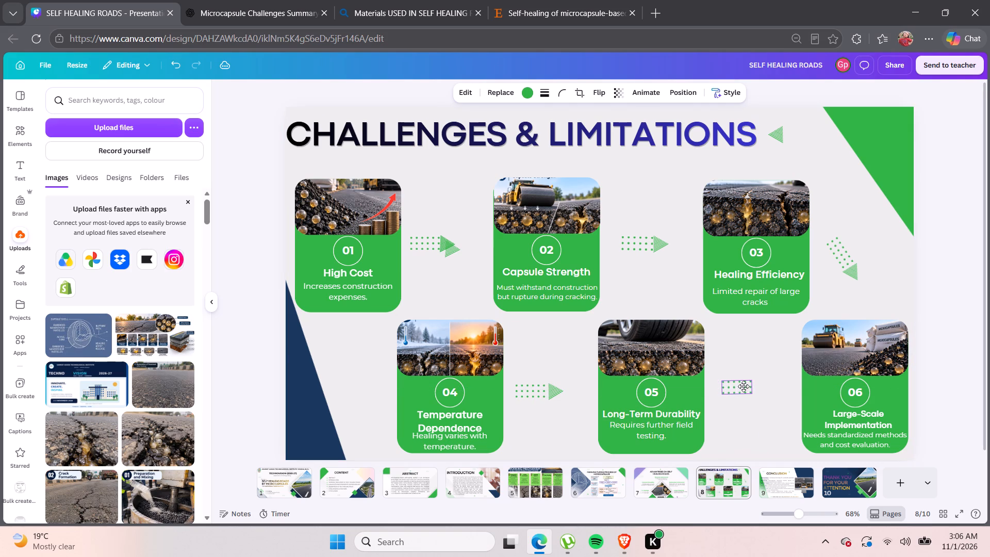
pyautogui.moveTo(744, 386); pyautogui.dragTo(745, 390)
pyautogui.click(771, 390)
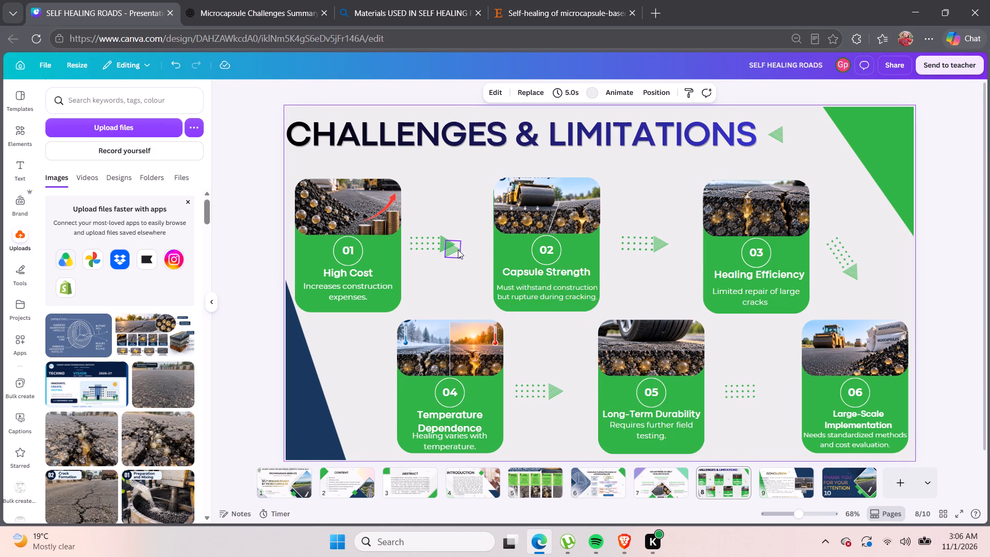
# Move the spare triangle from beside card 01's arrow to the card 06 end of the last dot grid, straighten it and close the gap.
pyautogui.moveTo(453, 251); pyautogui.dragTo(774, 392)
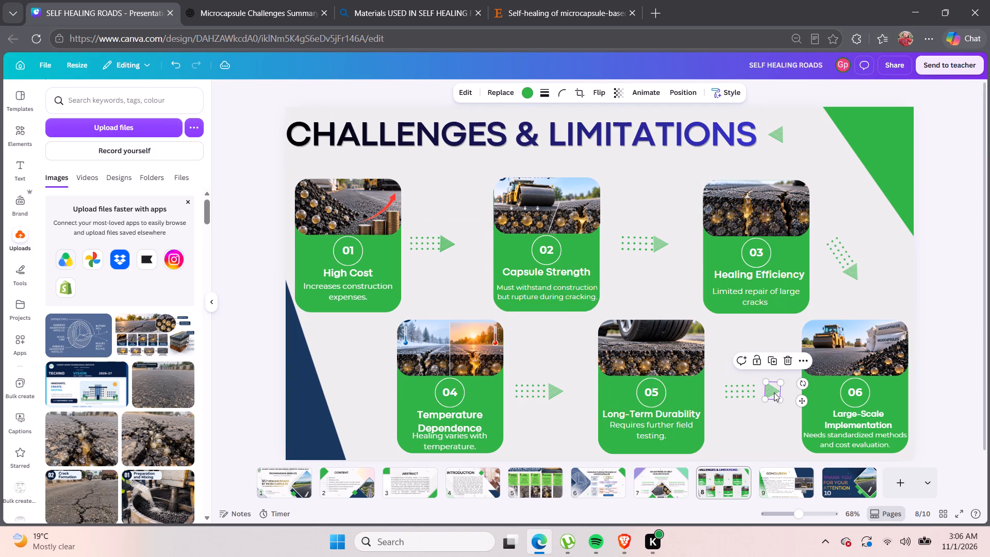
pyautogui.click(804, 383)
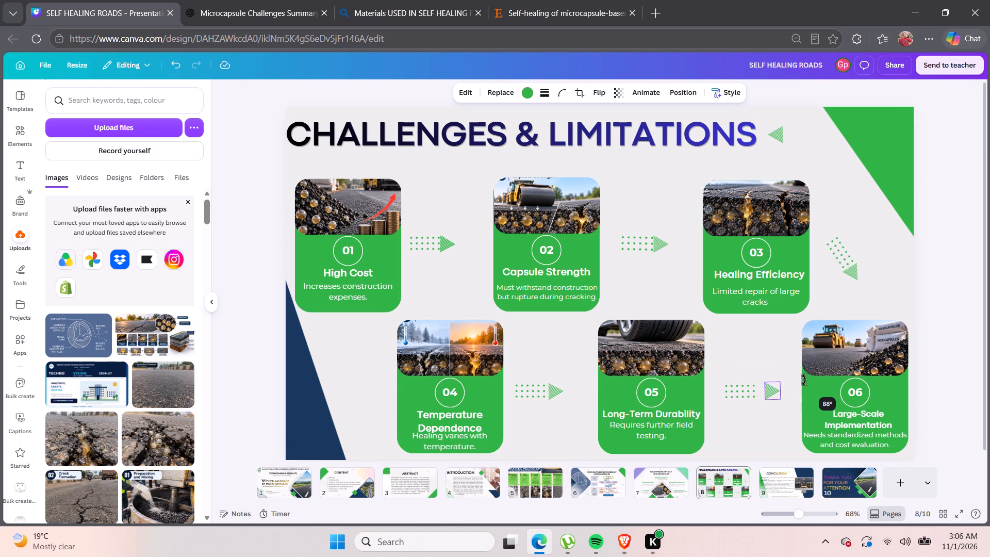
pyautogui.click(781, 409)
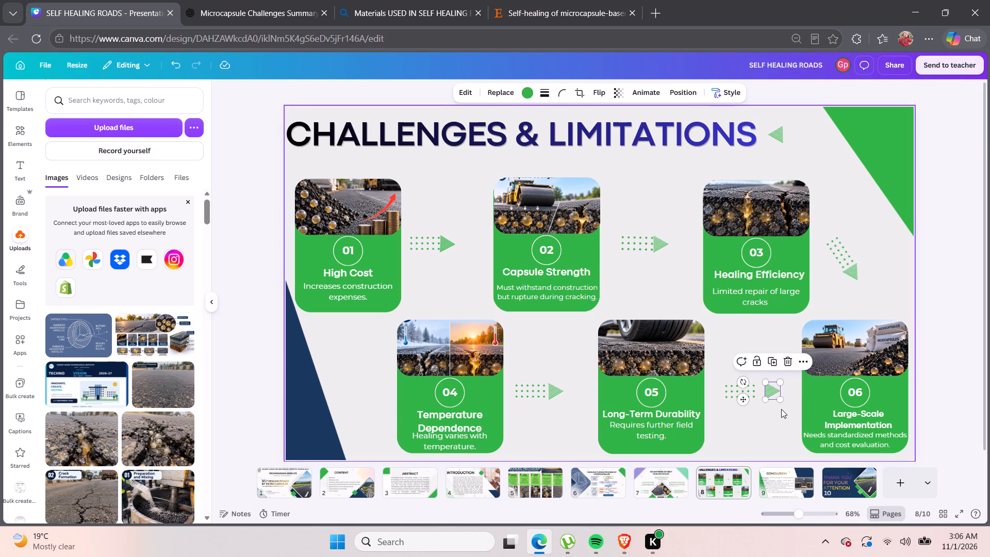
pyautogui.moveTo(770, 388); pyautogui.dragTo(765, 389)
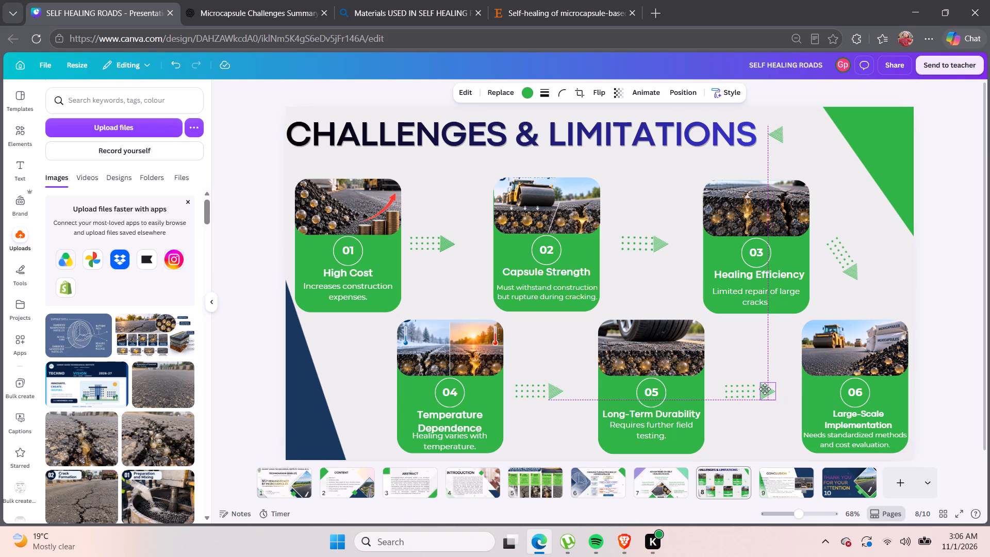
pyautogui.moveTo(765, 389); pyautogui.dragTo(764, 389)
pyautogui.click(764, 389)
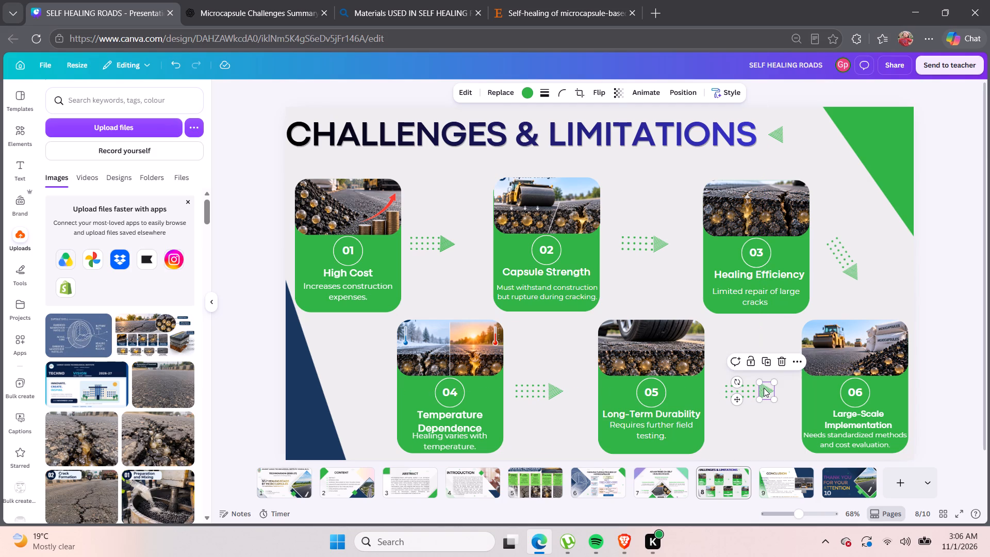
pyautogui.click(784, 388)
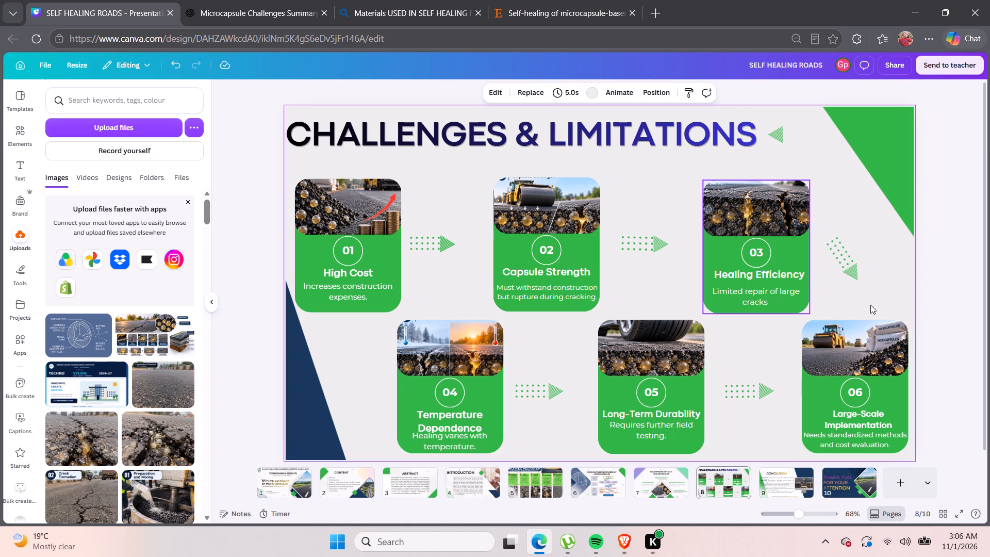
pyautogui.click(762, 395)
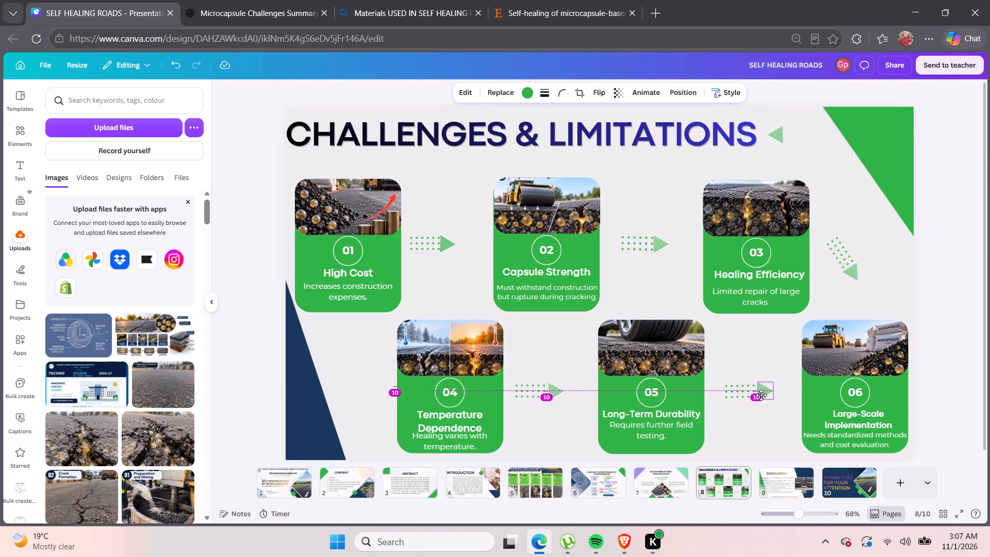
pyautogui.click(780, 394)
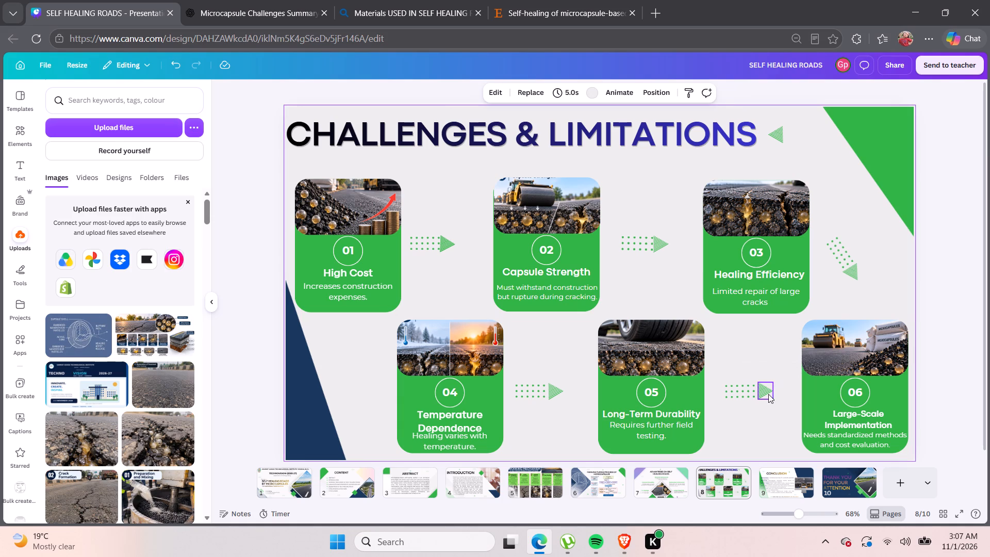
pyautogui.click(768, 394)
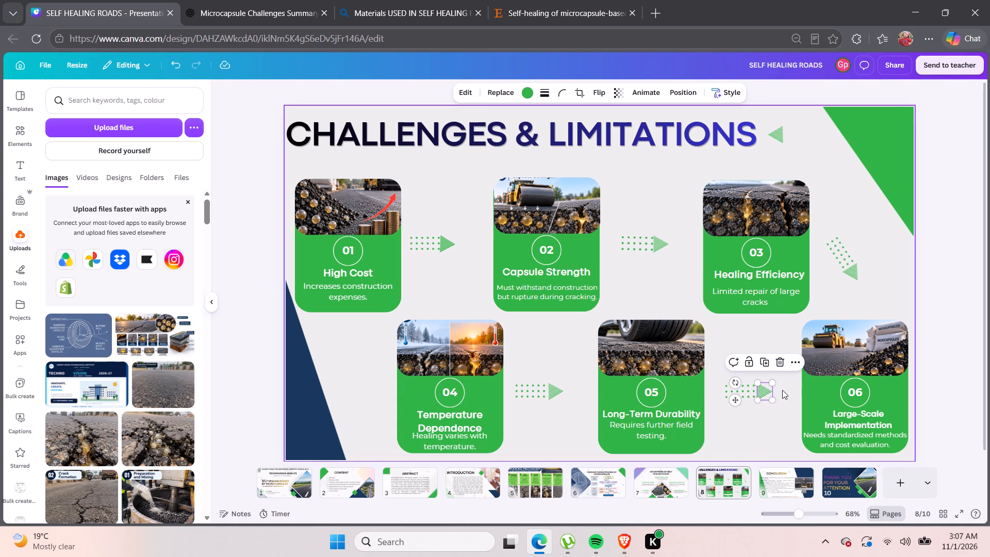
pyautogui.click(782, 390)
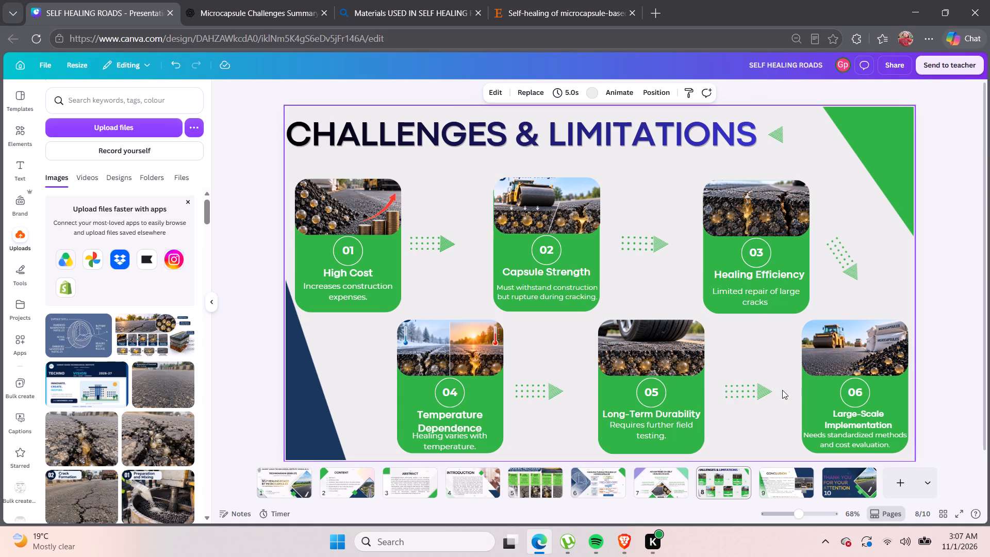
# Nudge the triangle after card 02 slightly toward card 03.
pyautogui.click(658, 245)
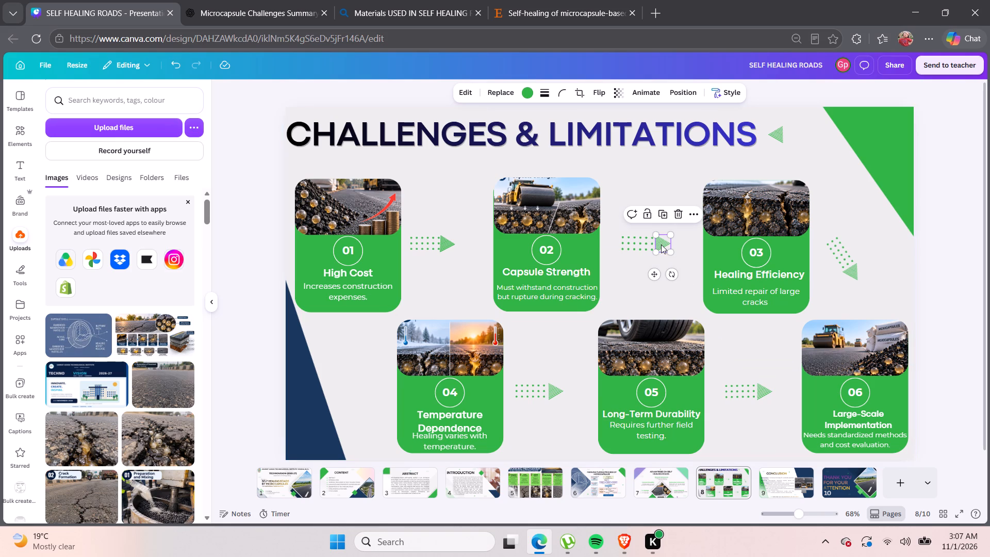
pyautogui.click(635, 278)
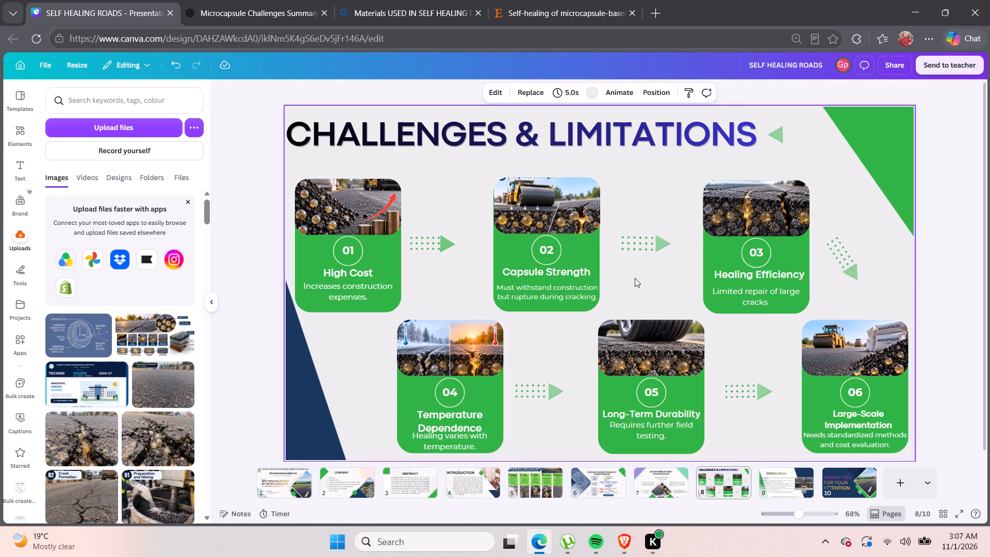
# Pull the overlapping duplicate triangle off the arrowhead between cards 01 and 02 and delete it.
pyautogui.moveTo(451, 243); pyautogui.dragTo(451, 242)
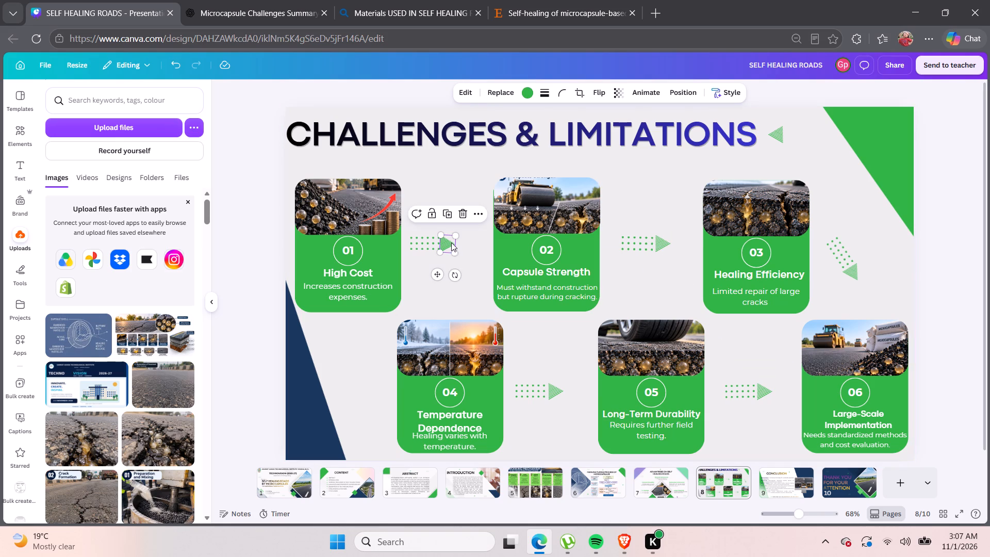
pyautogui.moveTo(451, 242); pyautogui.dragTo(456, 243)
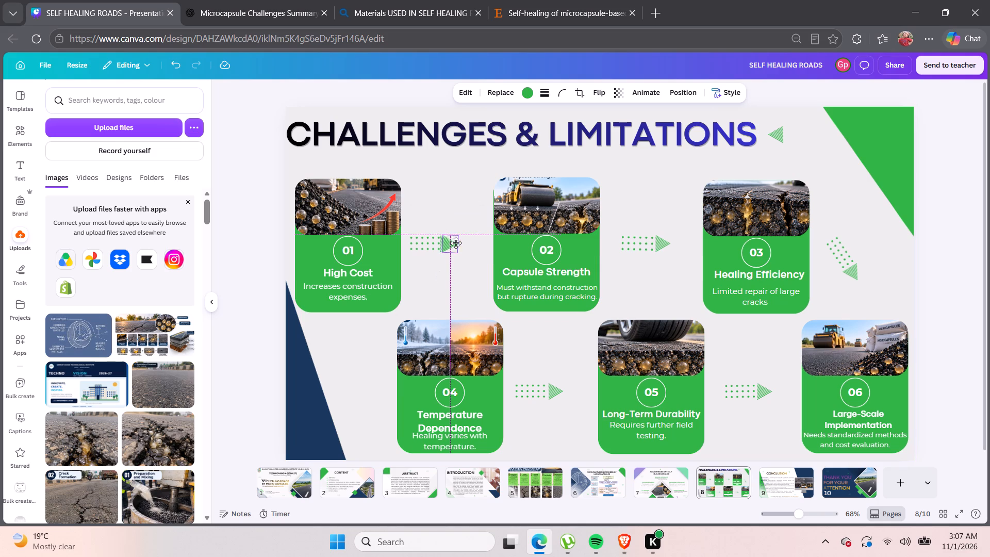
pyautogui.moveTo(456, 243); pyautogui.dragTo(471, 255)
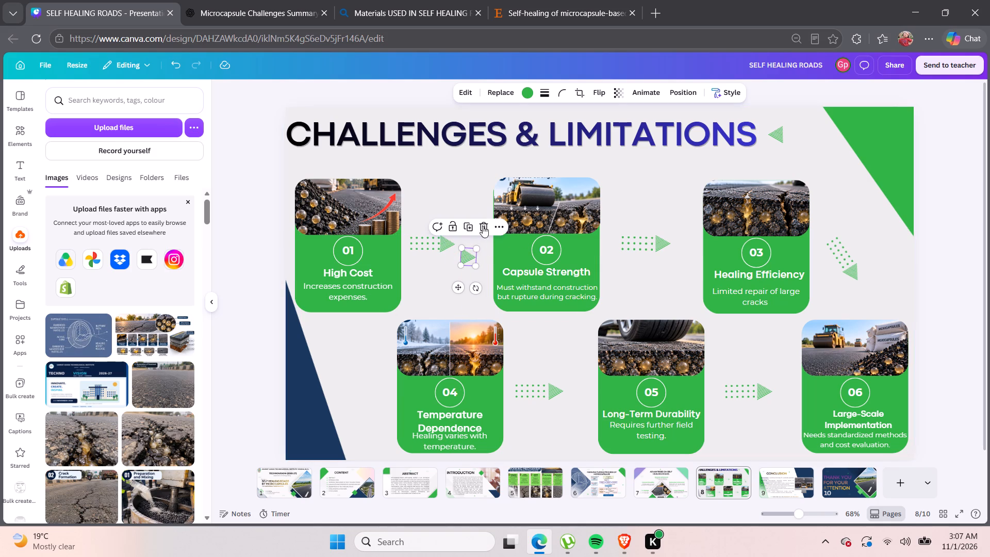
pyautogui.click(485, 224)
# Nudge the remaining triangle between cards 01 and 02 slightly toward card 02.
pyautogui.click(444, 245)
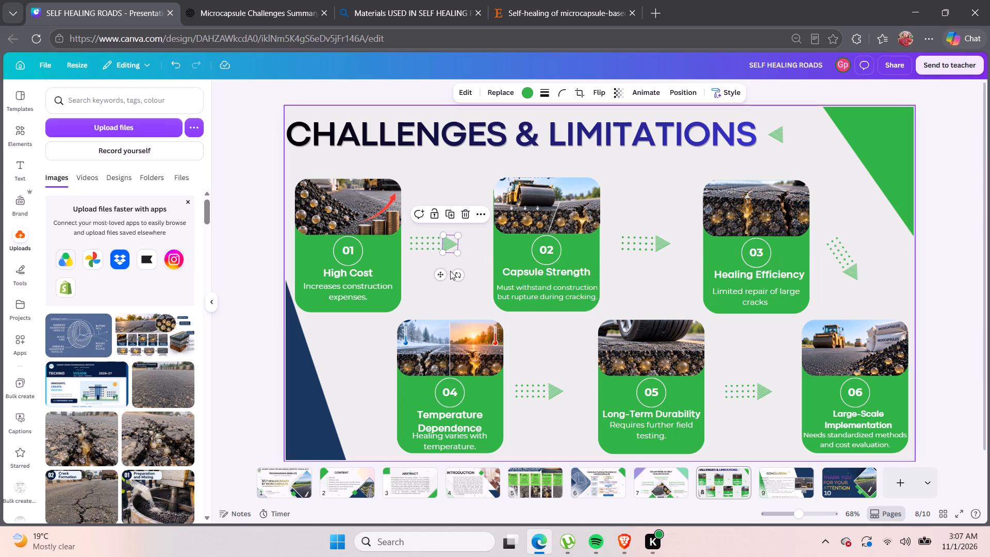
pyautogui.click(459, 275)
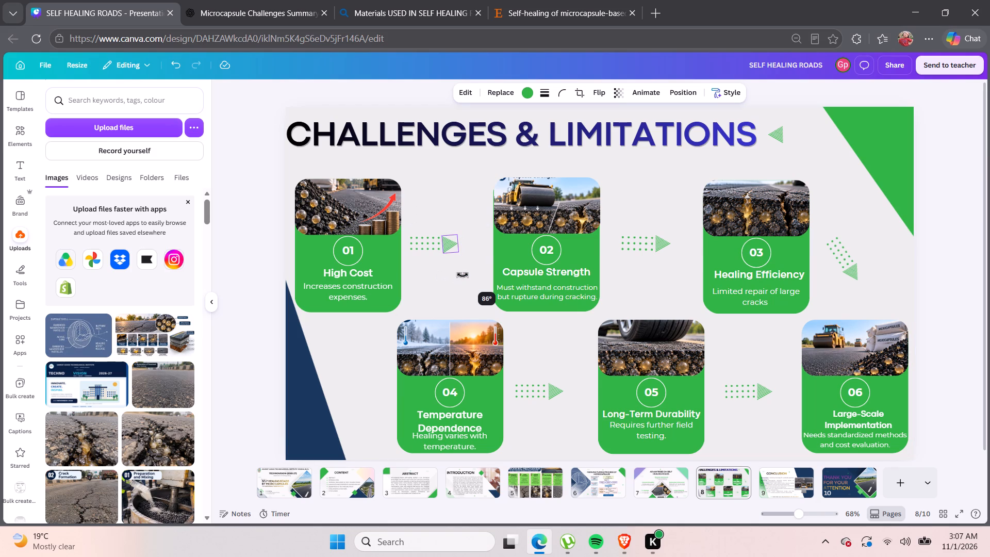
pyautogui.click(426, 270)
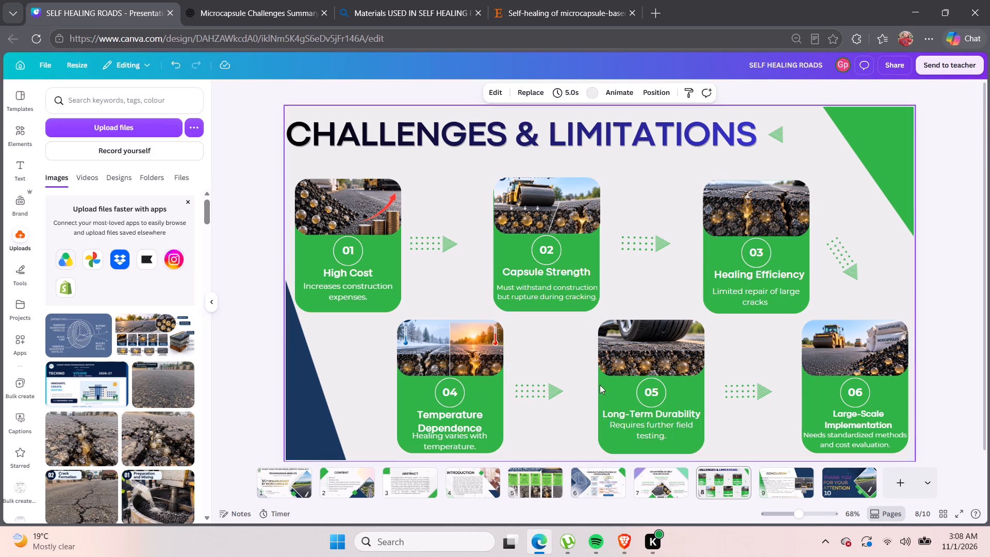
# Review the Conclusion slide and go back to the Introduction slide to check it.
pyautogui.click(956, 205)
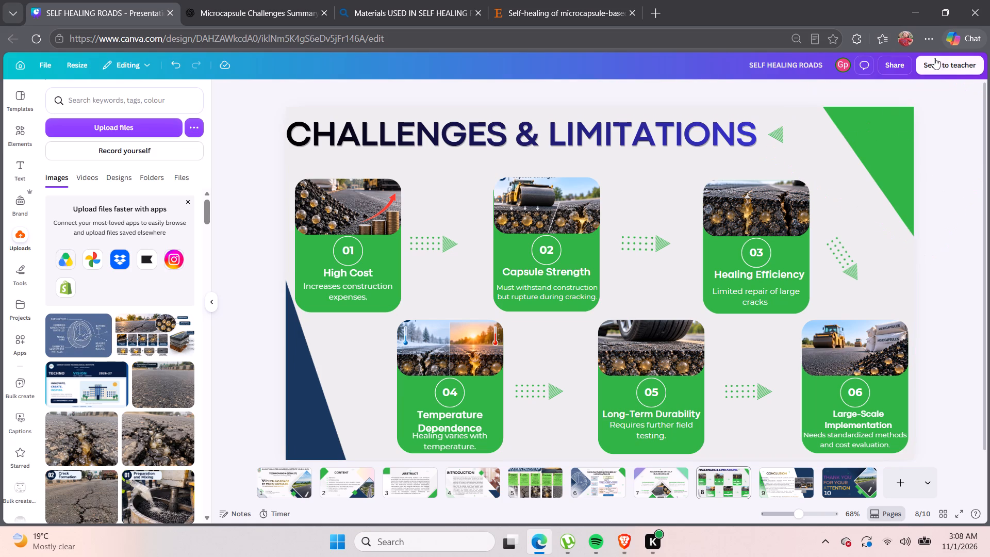
pyautogui.click(769, 497)
pyautogui.click(830, 491)
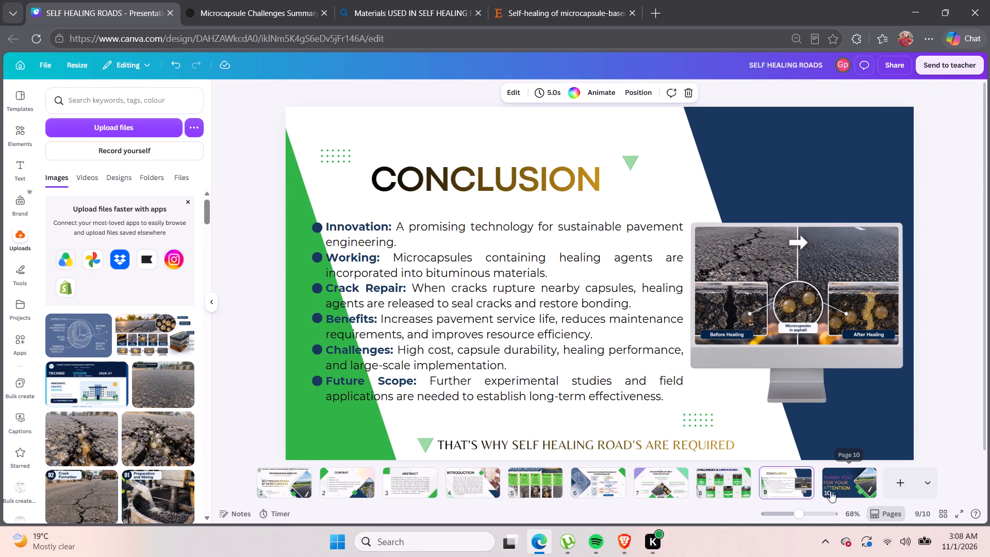
pyautogui.click(776, 486)
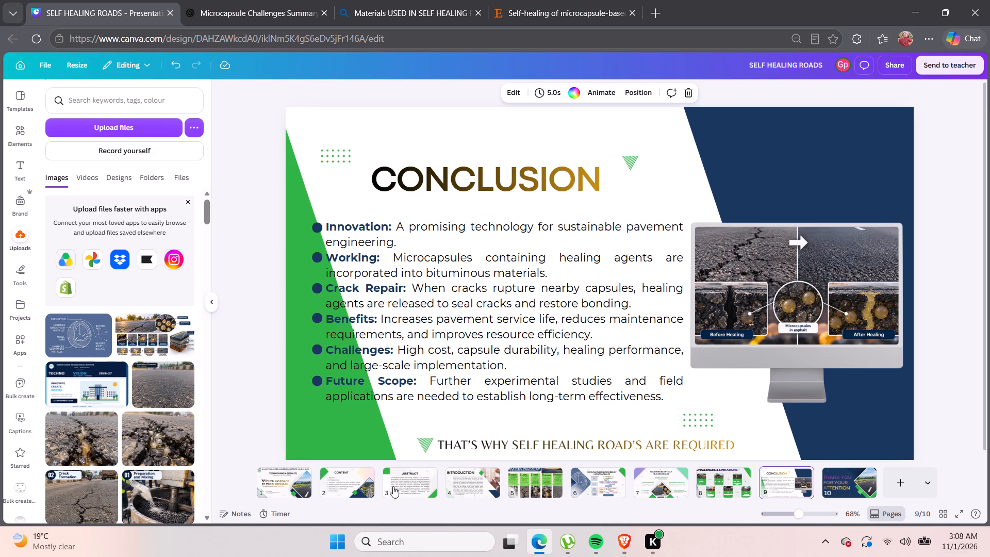
pyautogui.click(465, 476)
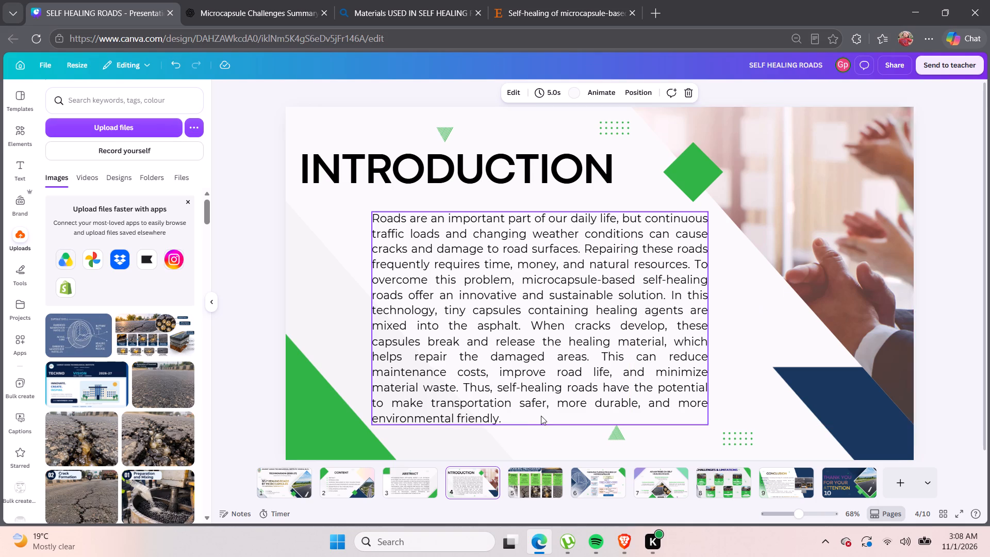
# Select the clapping-hands photo on the Introduction slide and look through the uploaded images for a replacement.
pyautogui.click(486, 489)
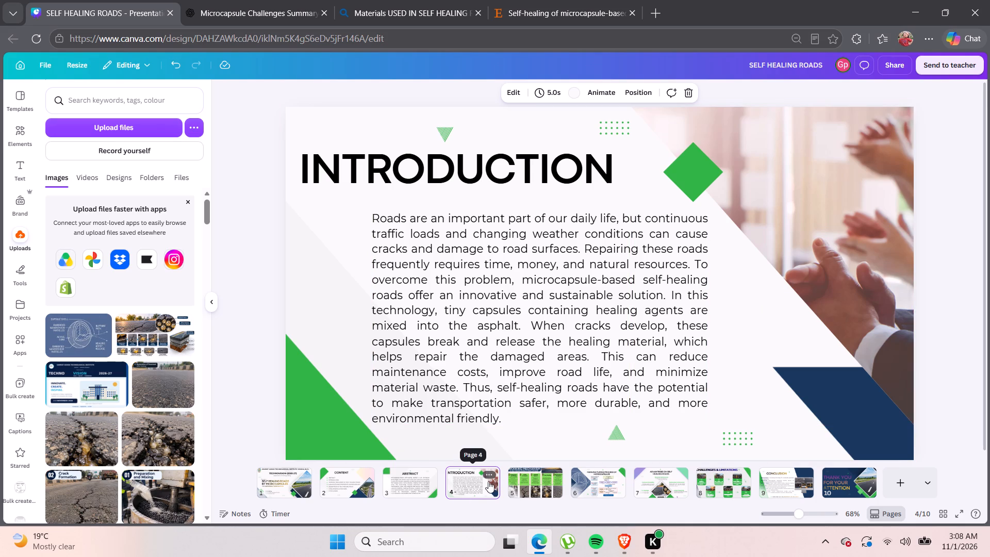
pyautogui.click(488, 481)
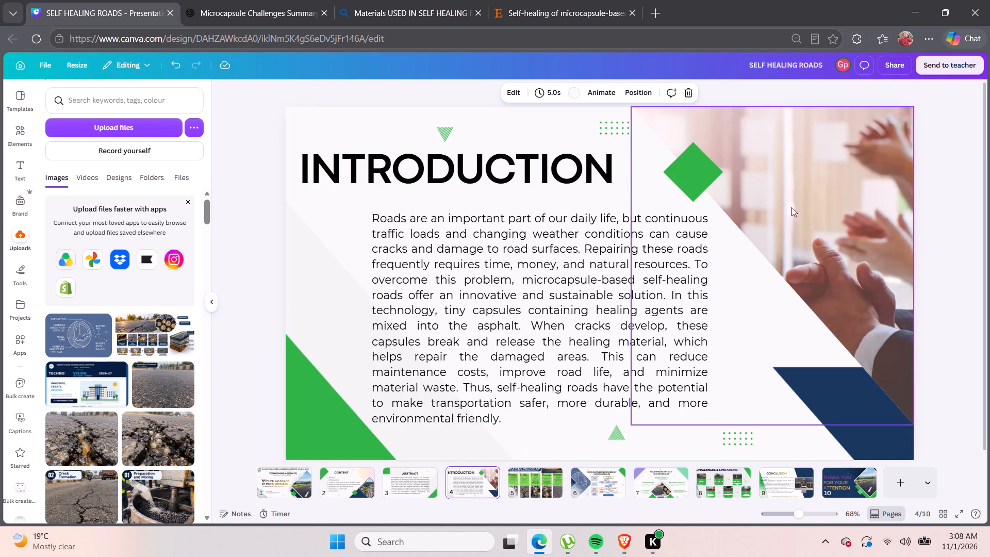
pyautogui.click(826, 186)
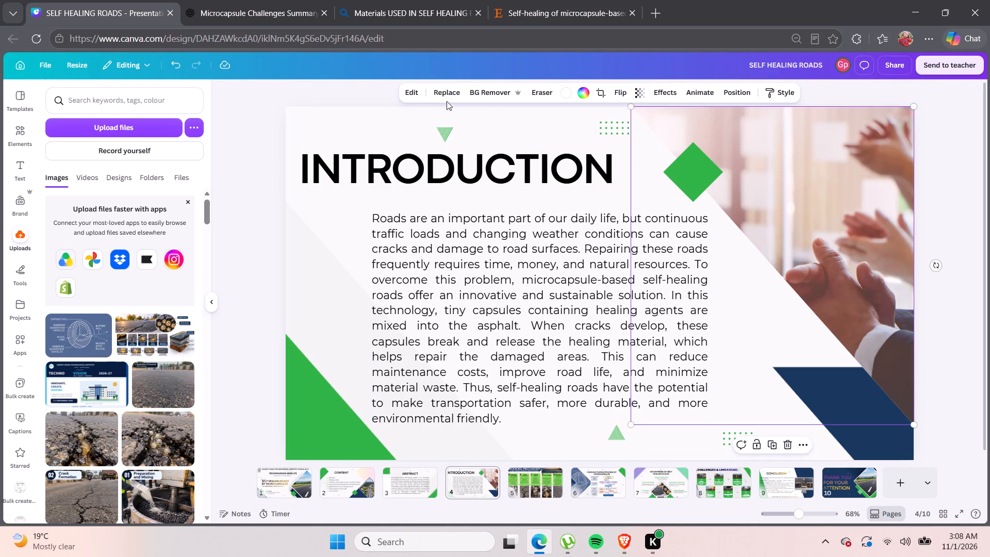
pyautogui.click(445, 95)
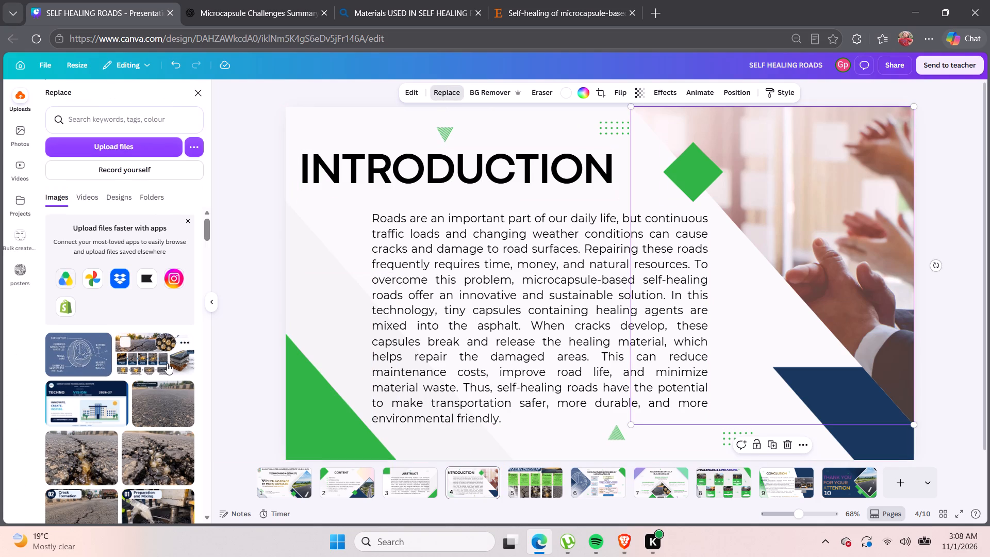
pyautogui.scroll(-2, 122, 402)
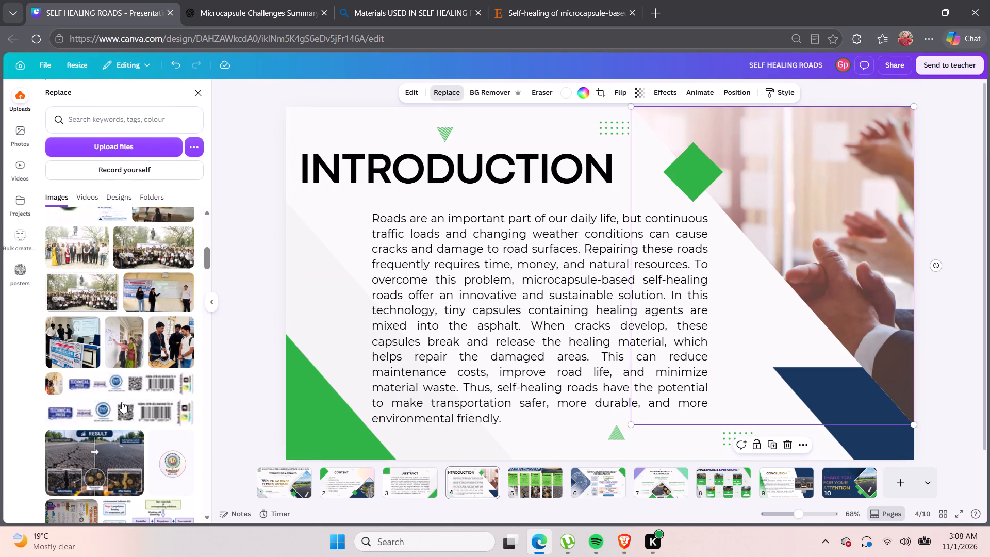
pyautogui.scroll(-4, 122, 402)
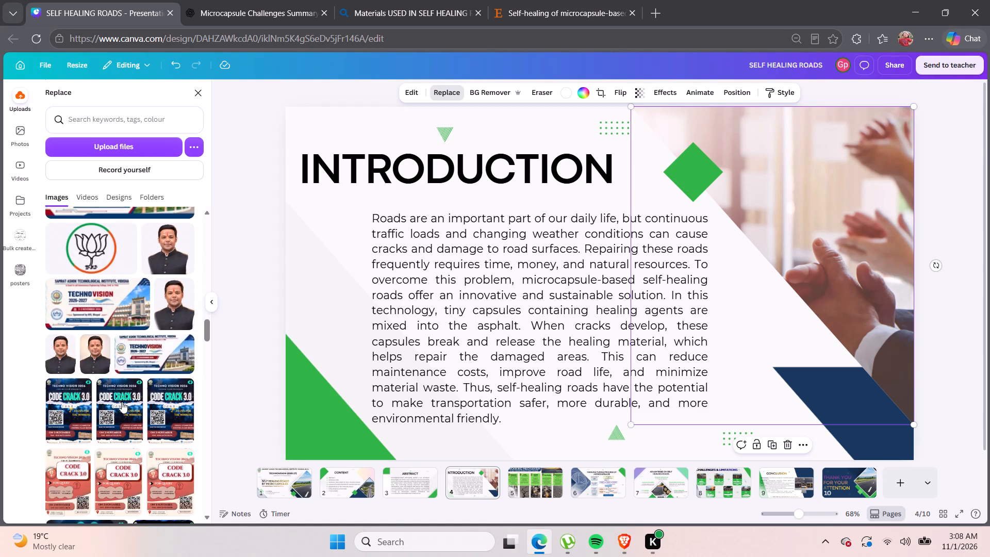
pyautogui.scroll(-3, 122, 402)
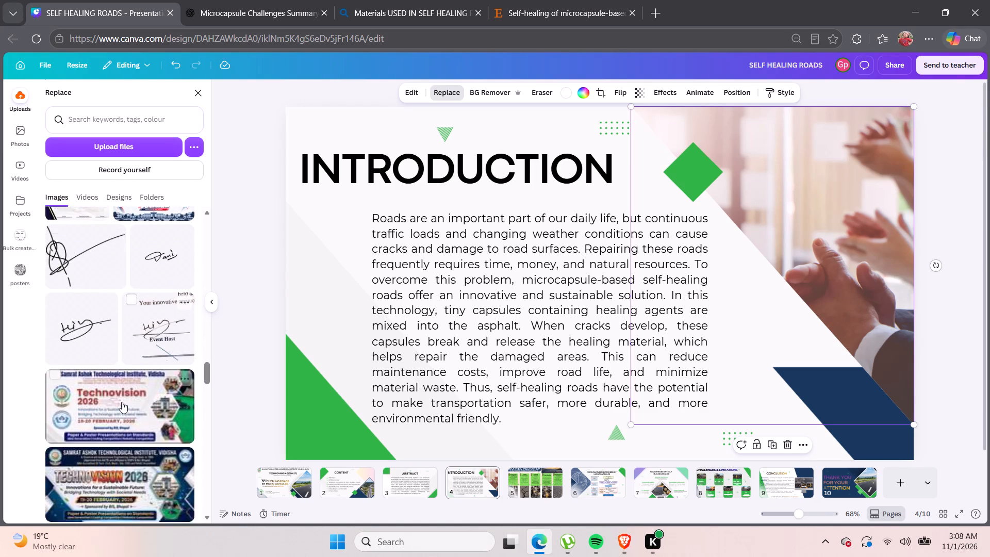
pyautogui.scroll(-3, 122, 402)
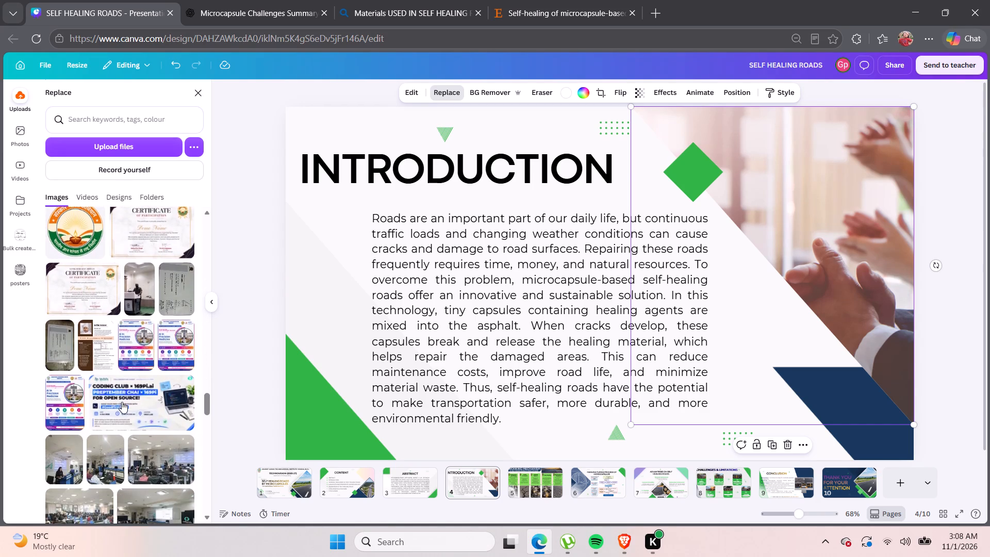
pyautogui.scroll(-3, 122, 402)
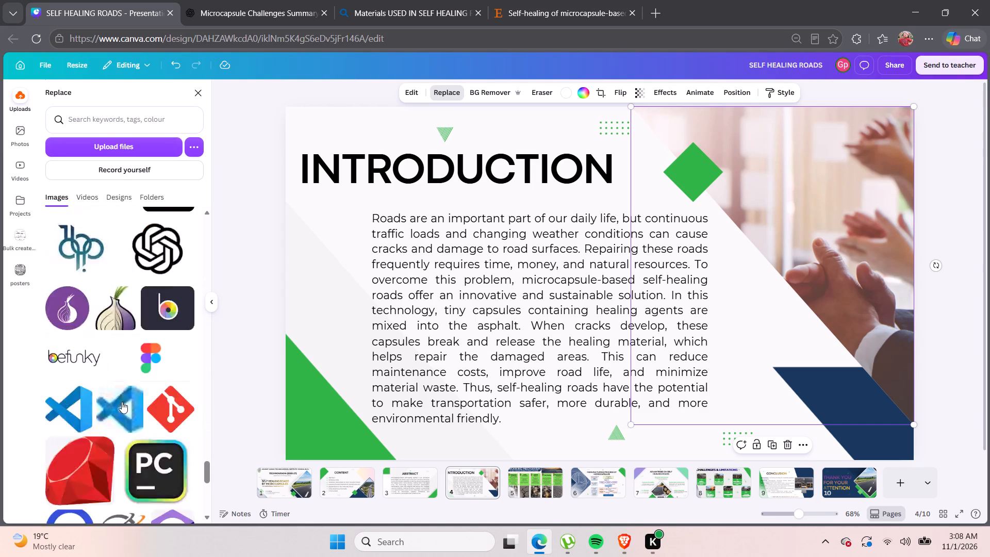
pyautogui.scroll(-2, 122, 402)
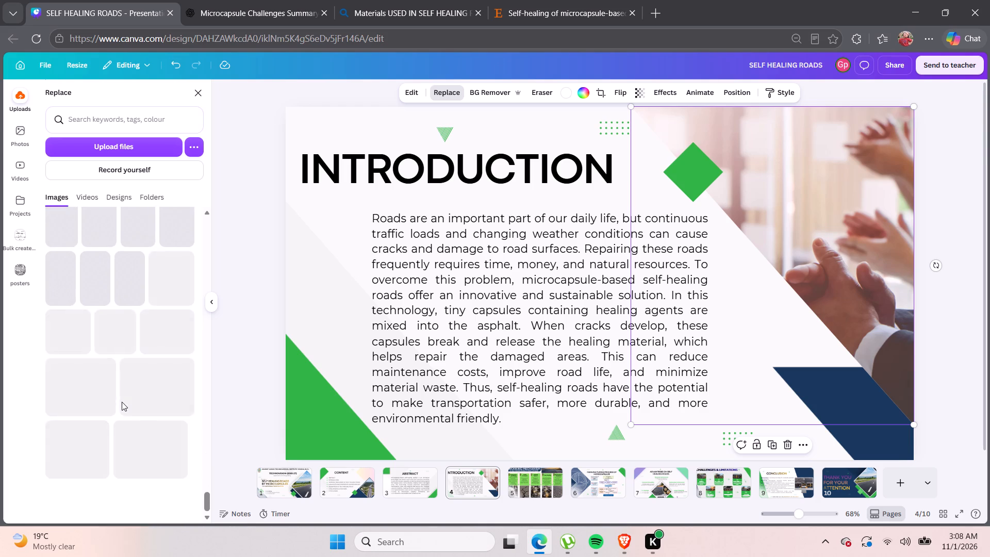
pyautogui.scroll(1, 122, 402)
pyautogui.hscroll(1, 122, 402)
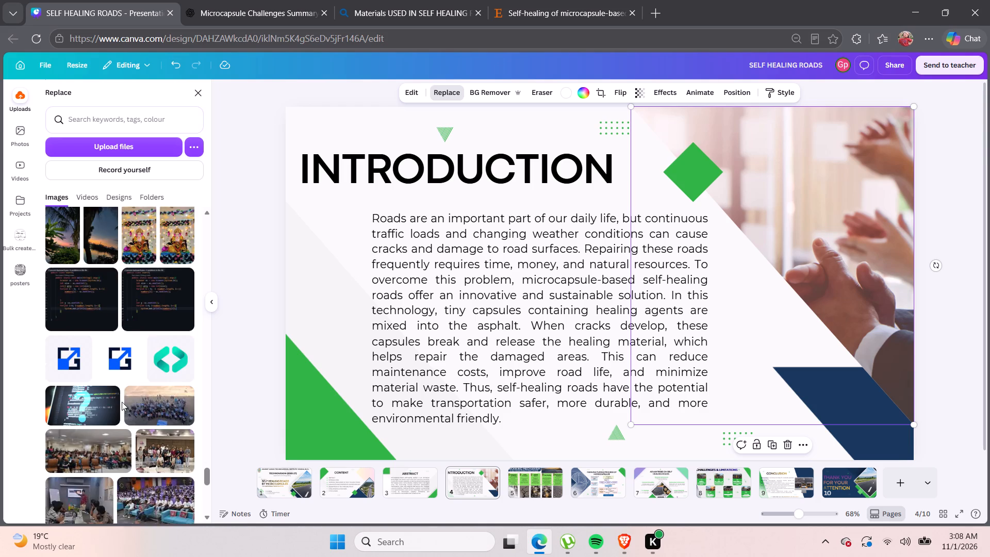
pyautogui.hscroll(1, 122, 402)
pyautogui.scroll(-3, 122, 402)
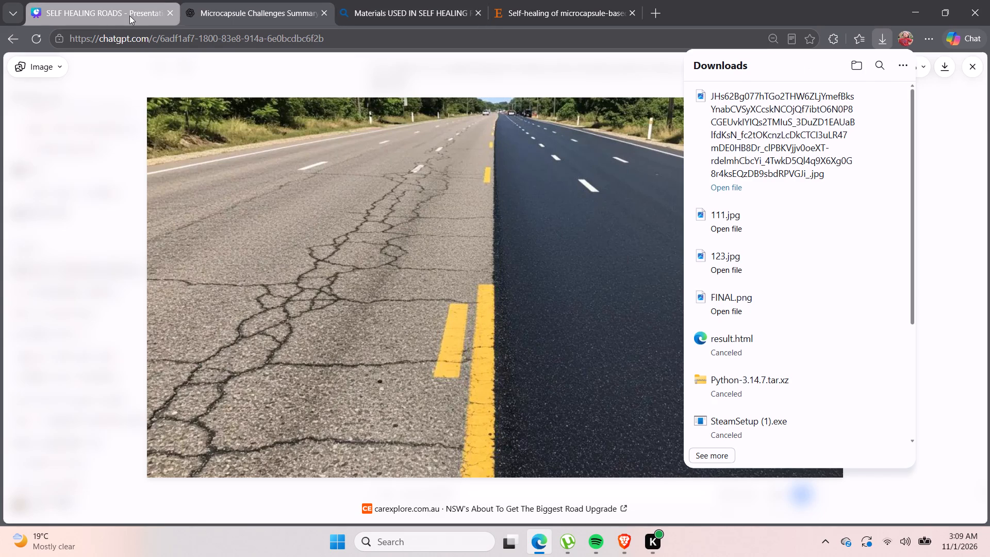
# Switch back to the SELF HEALING ROADS presentation in Canva.
pyautogui.click(129, 15)
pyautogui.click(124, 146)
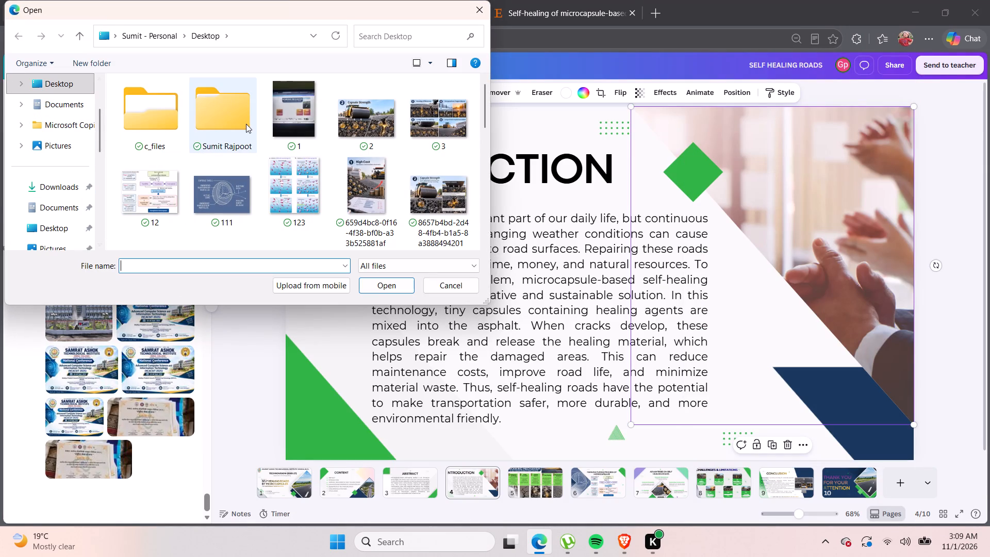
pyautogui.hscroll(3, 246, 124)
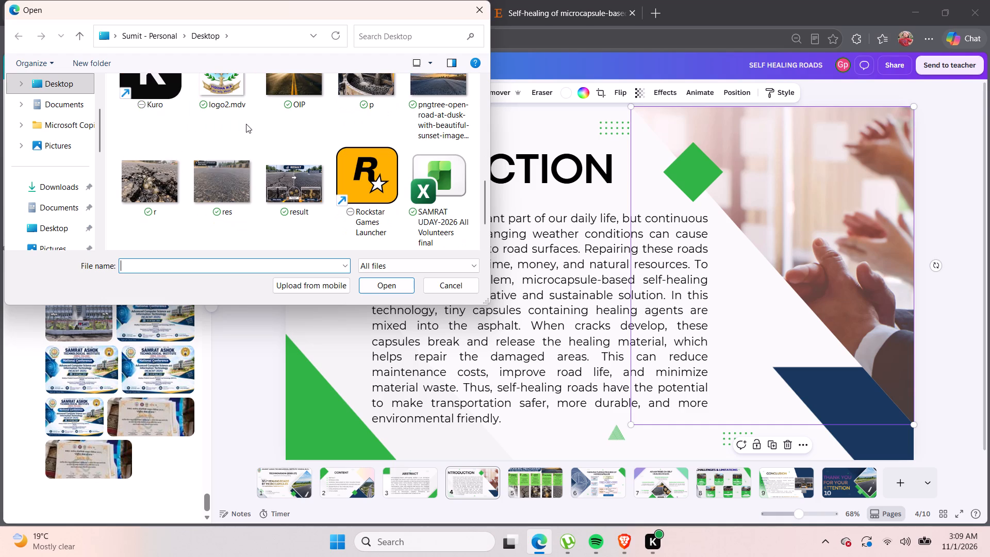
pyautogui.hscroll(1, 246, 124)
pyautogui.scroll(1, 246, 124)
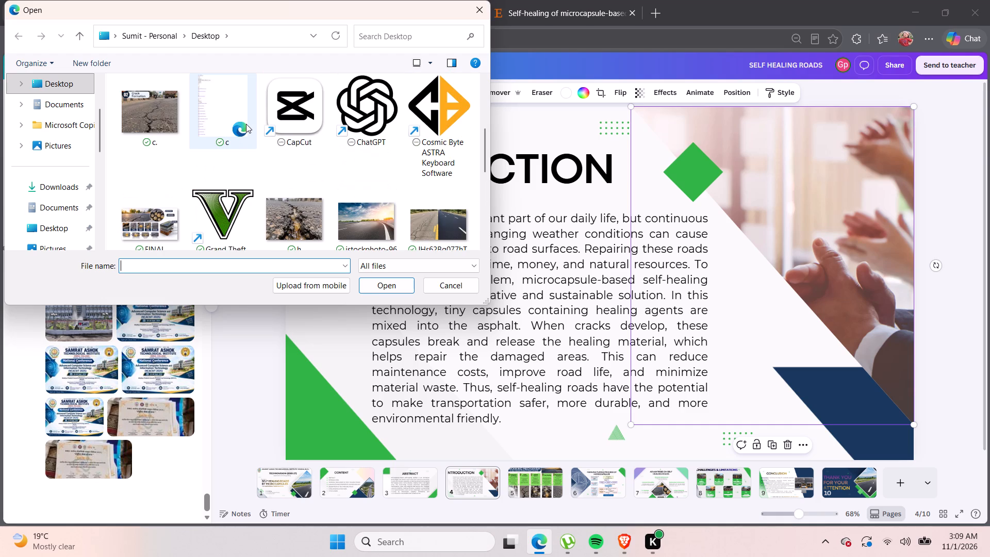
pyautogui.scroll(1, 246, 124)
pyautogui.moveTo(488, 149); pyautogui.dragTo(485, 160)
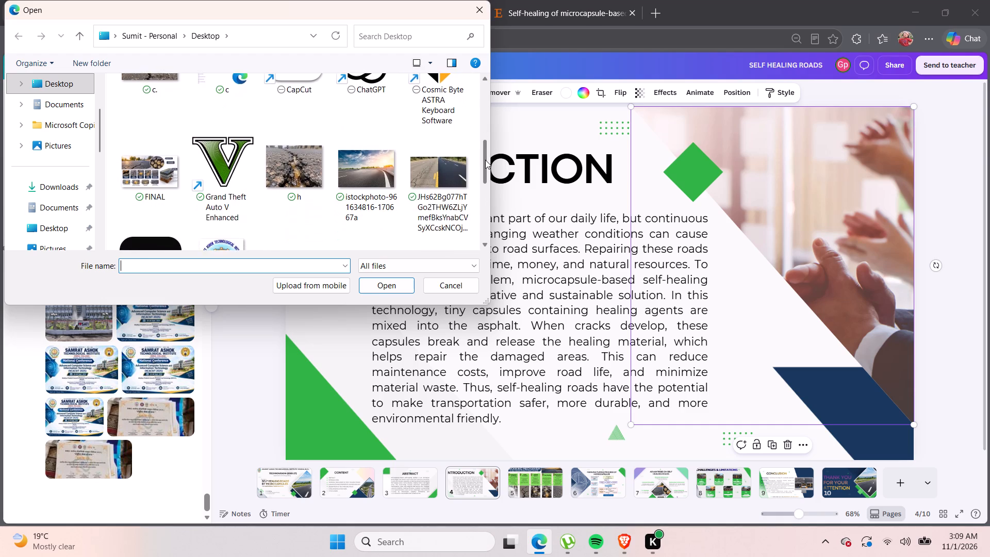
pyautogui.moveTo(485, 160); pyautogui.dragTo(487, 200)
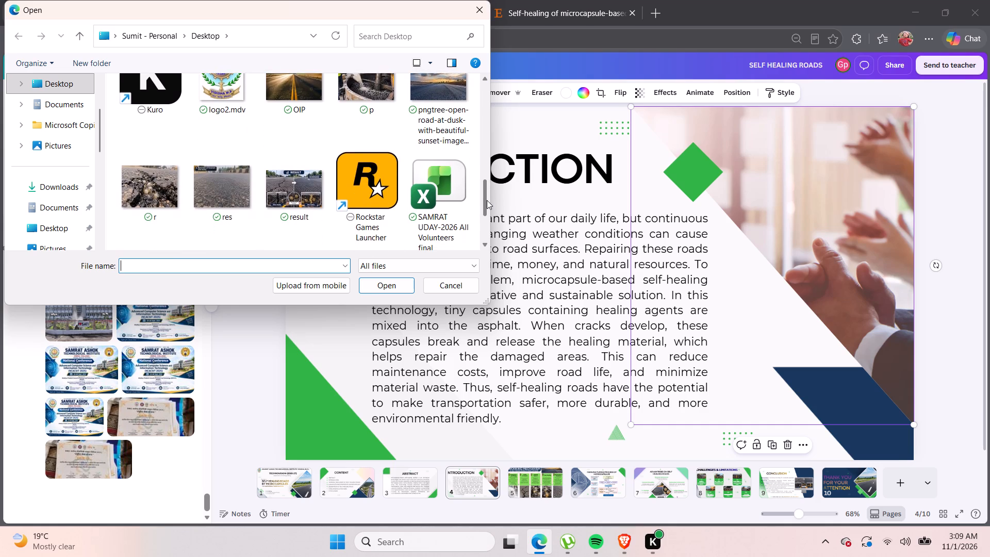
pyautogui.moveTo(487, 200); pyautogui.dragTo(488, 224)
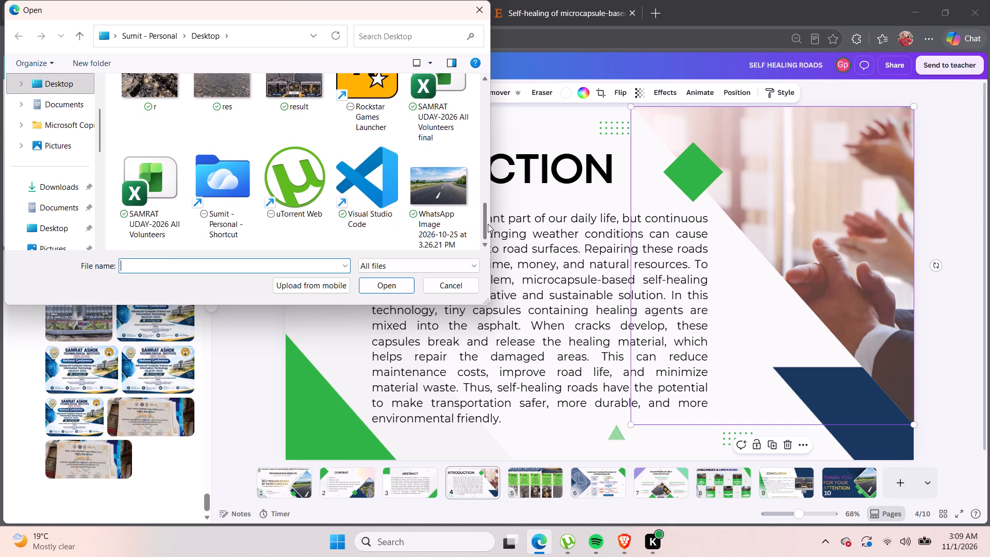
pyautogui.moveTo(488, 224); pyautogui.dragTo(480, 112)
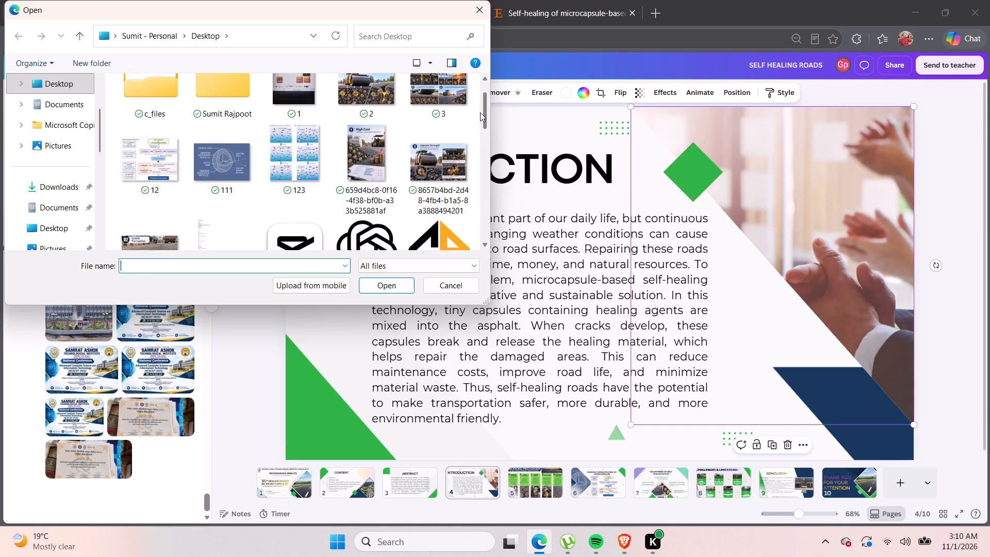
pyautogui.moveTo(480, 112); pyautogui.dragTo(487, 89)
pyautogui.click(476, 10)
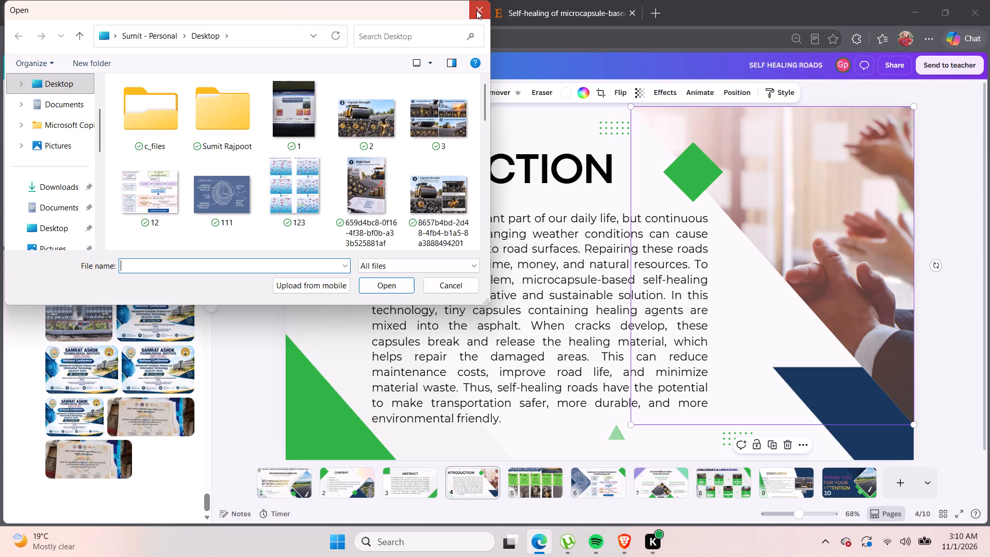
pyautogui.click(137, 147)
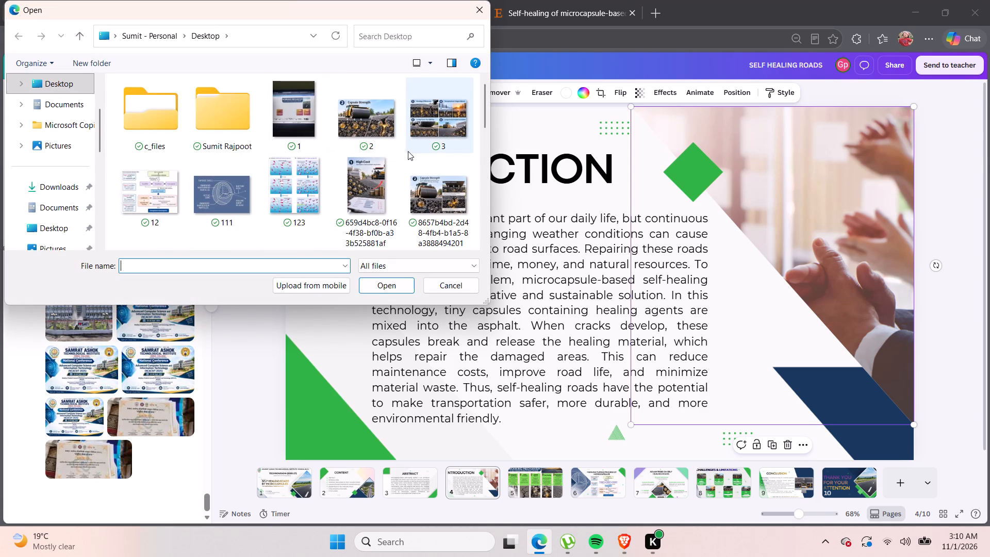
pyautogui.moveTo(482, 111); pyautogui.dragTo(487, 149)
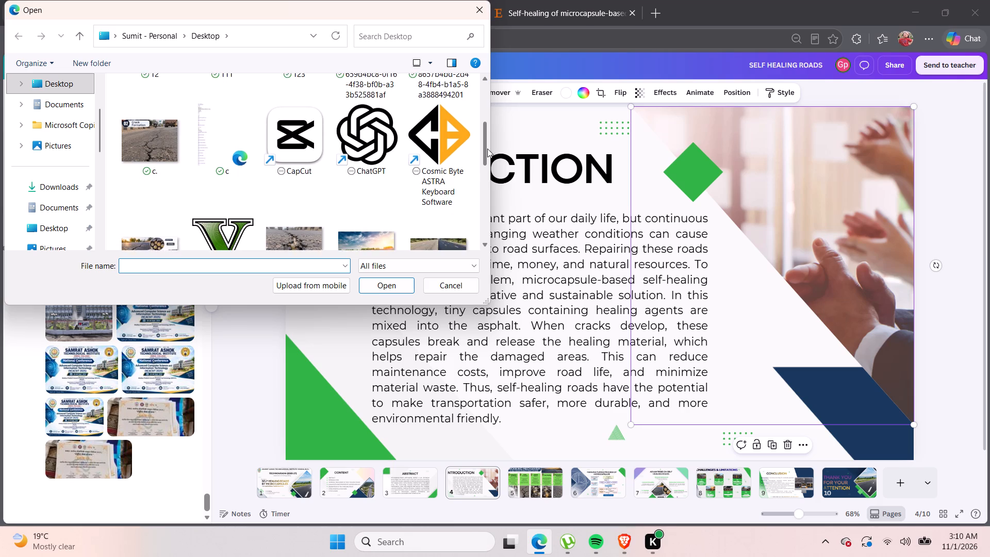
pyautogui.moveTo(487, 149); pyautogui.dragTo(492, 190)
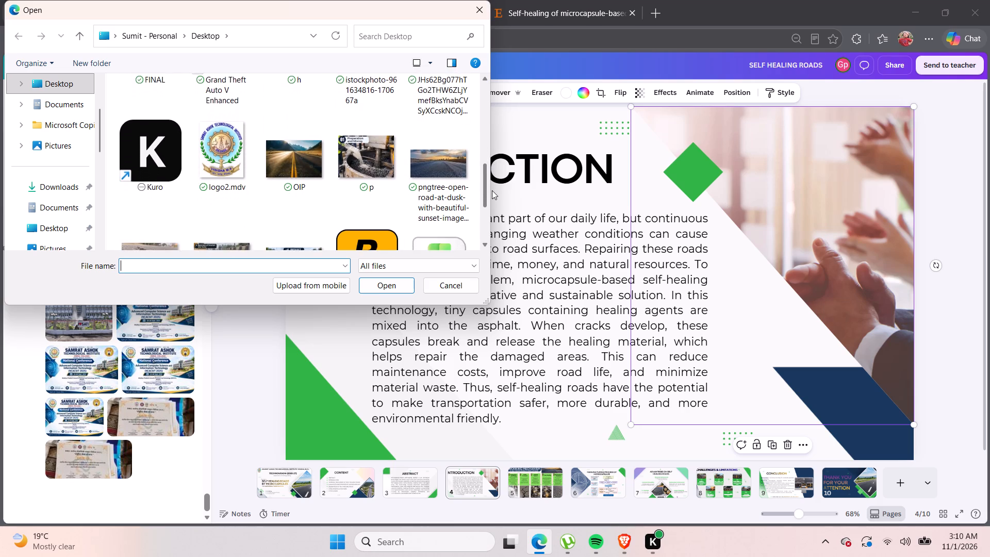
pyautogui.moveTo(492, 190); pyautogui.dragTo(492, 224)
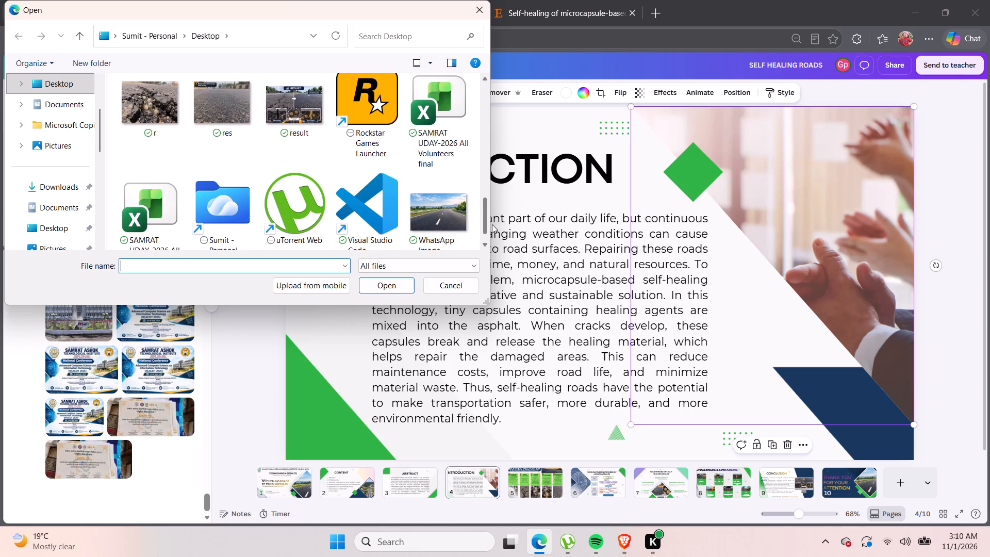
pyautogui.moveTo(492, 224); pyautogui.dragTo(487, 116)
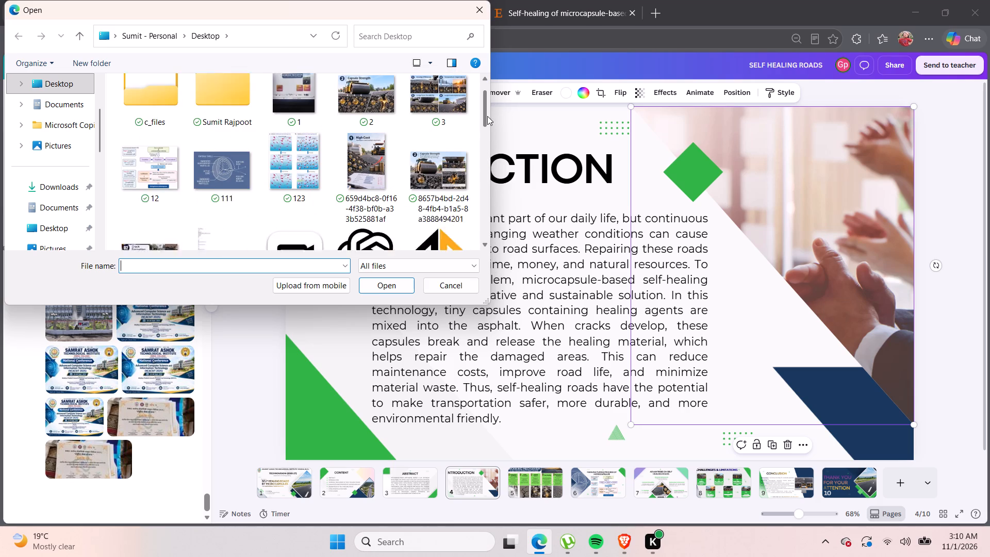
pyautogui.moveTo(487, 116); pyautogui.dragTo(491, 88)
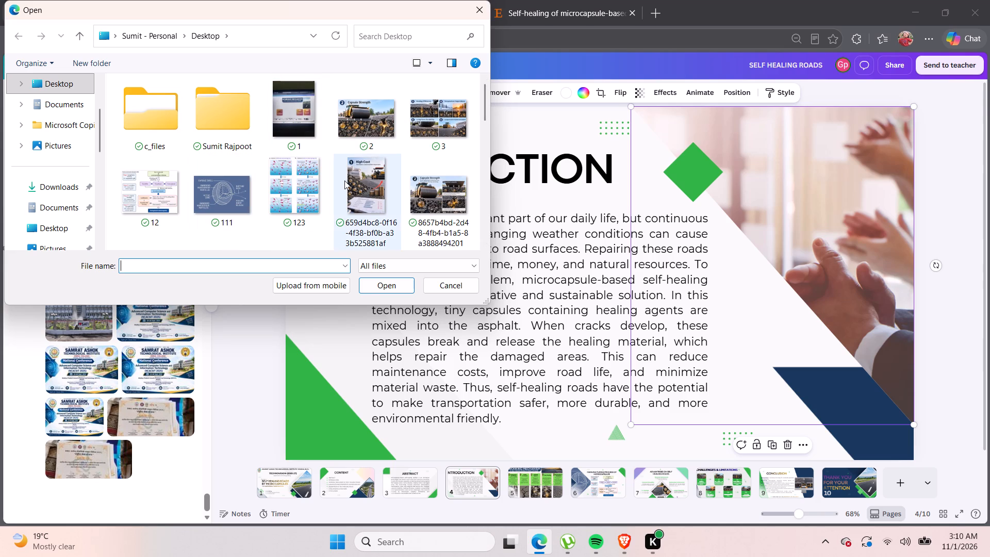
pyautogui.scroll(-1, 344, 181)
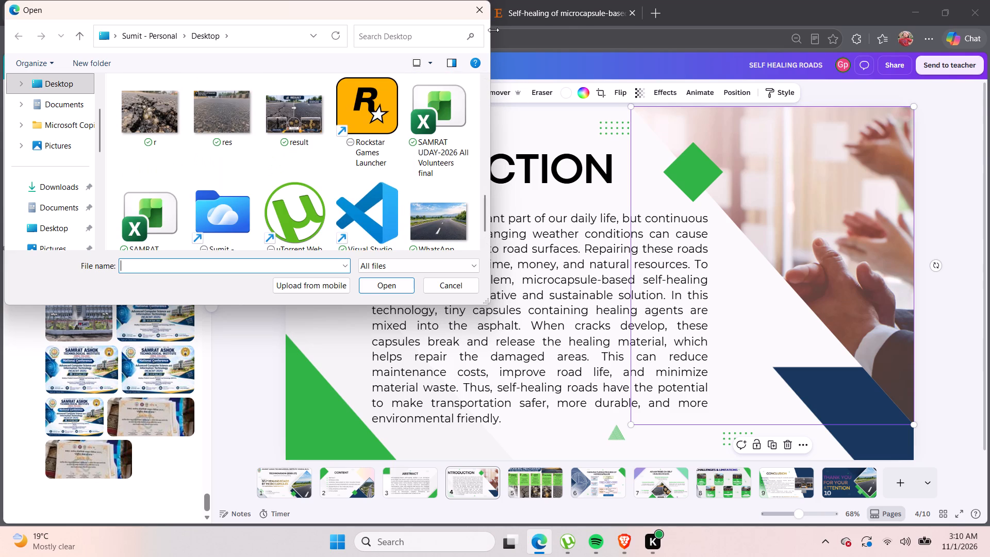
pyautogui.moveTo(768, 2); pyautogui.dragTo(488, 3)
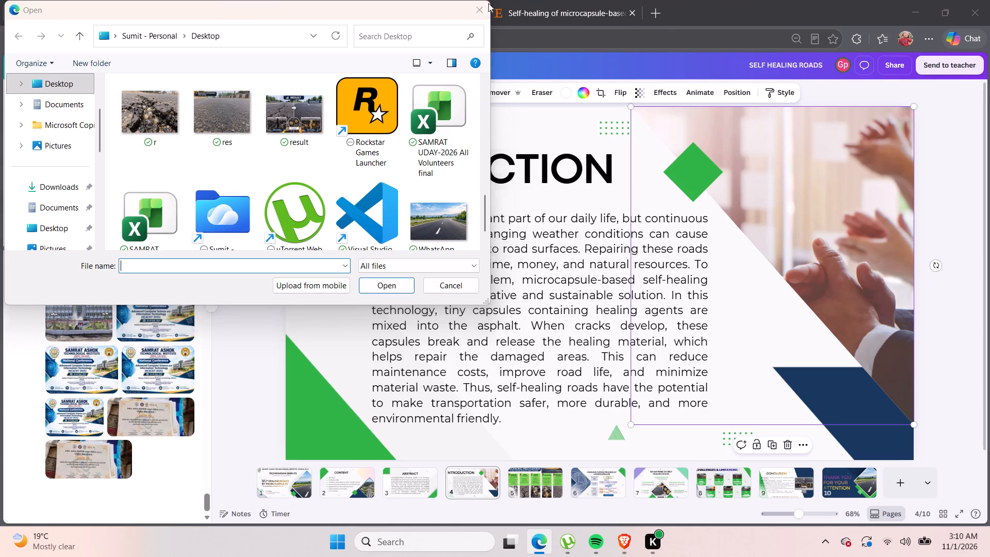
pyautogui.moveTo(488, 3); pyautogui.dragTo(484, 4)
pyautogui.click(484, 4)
# Switch to the ChatGPT conversation and save the half-cracked, half-resurfaced road photo to the Desktop as a JPEG named 1122.
pyautogui.click(289, 9)
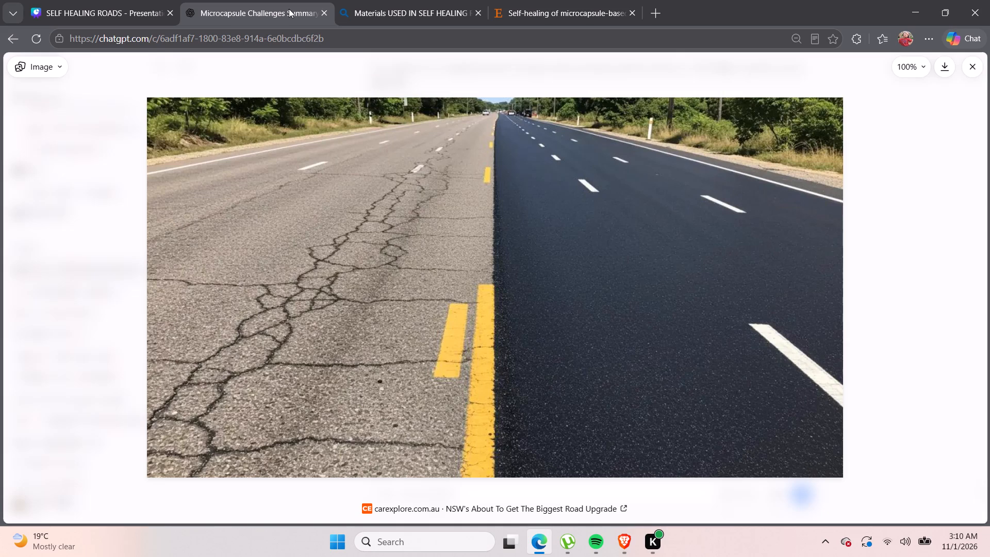
pyautogui.click(558, 200)
pyautogui.rightClick(558, 200)
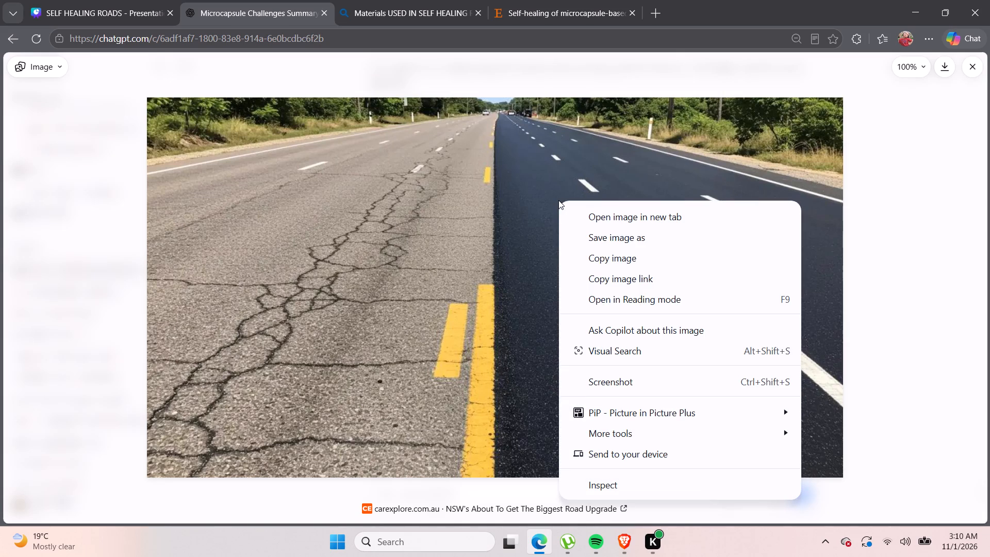
pyautogui.click(638, 237)
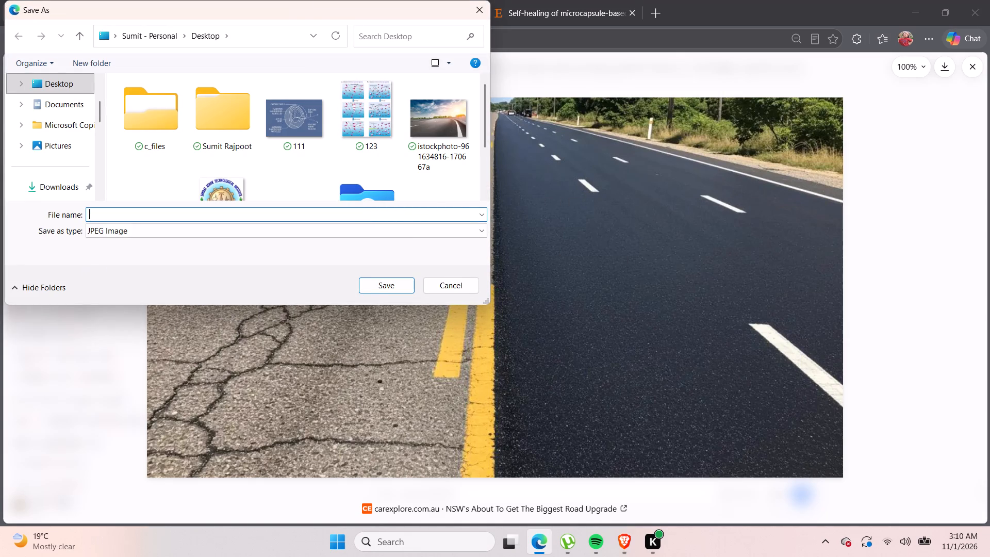
pyautogui.press('BackSpace')
pyautogui.write('1122')
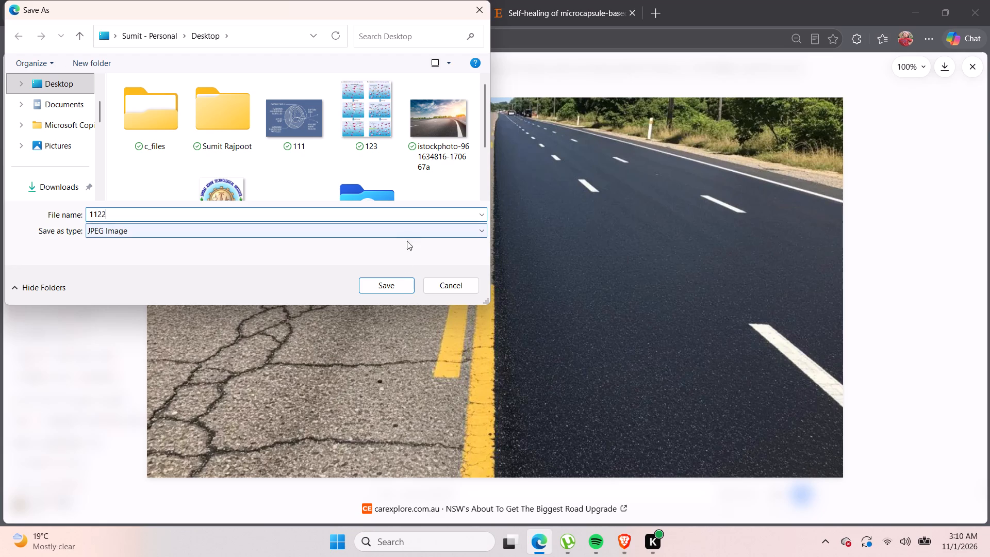
pyautogui.click(399, 284)
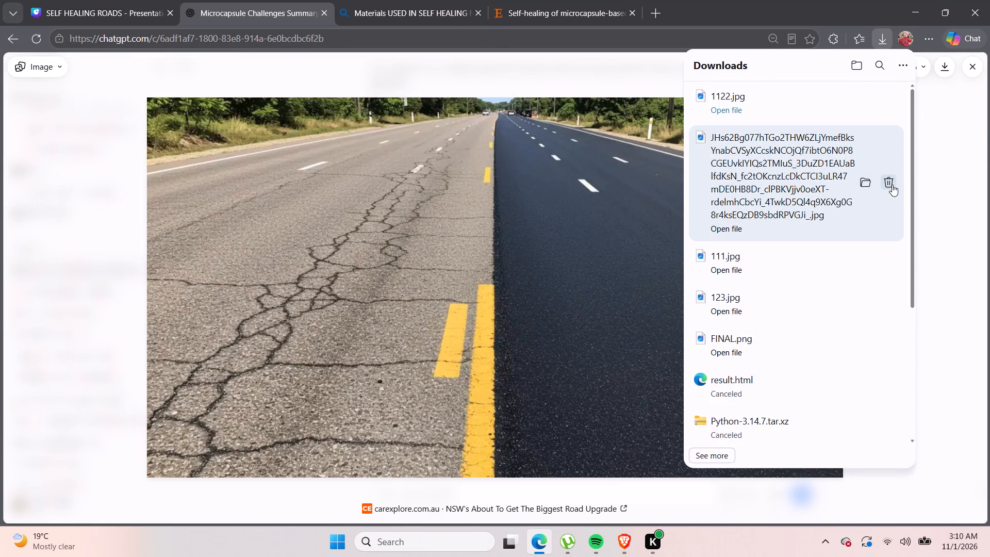
# Delete the earlier downloaded copy of the road photo with the long file name.
pyautogui.click(892, 184)
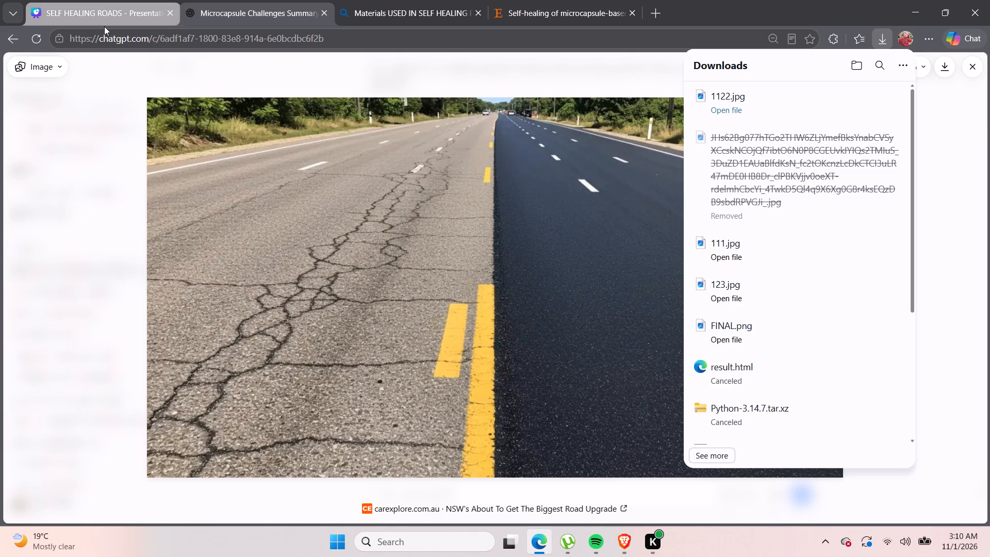
# Switch back to the SELF HEALING ROADS presentation in Canva and upload 1122.jpg from the Desktop.
pyautogui.click(118, 16)
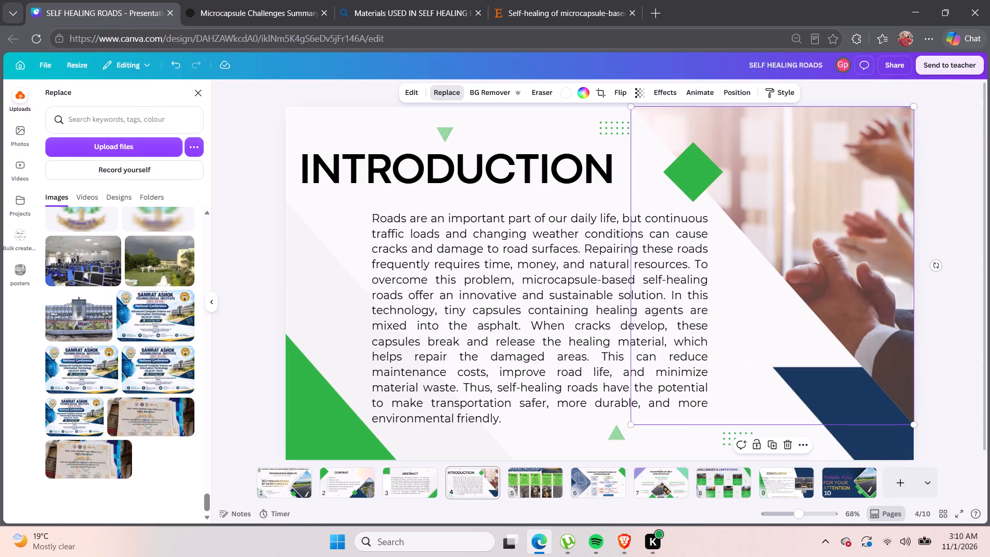
pyautogui.click(129, 144)
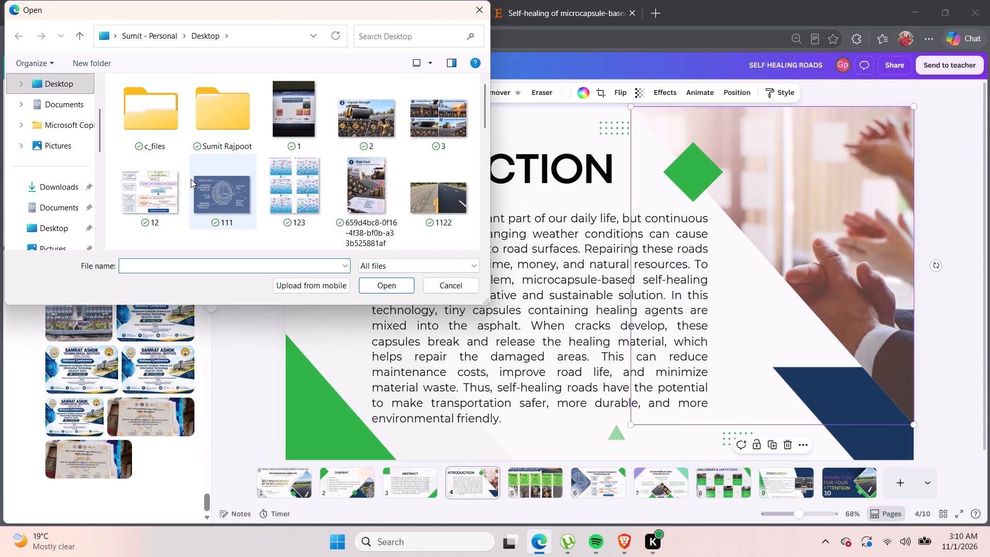
pyautogui.write('1122')
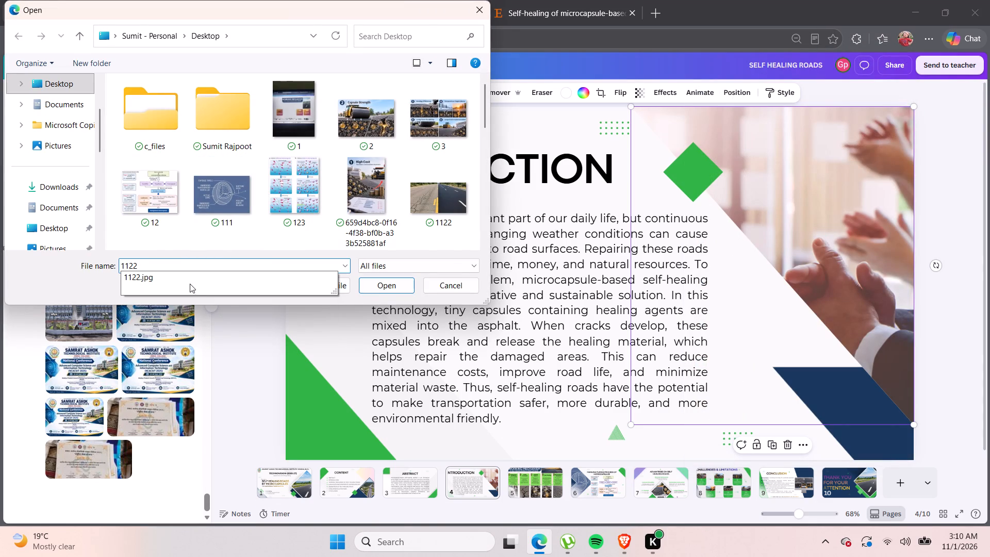
pyautogui.click(190, 283)
pyautogui.click(381, 283)
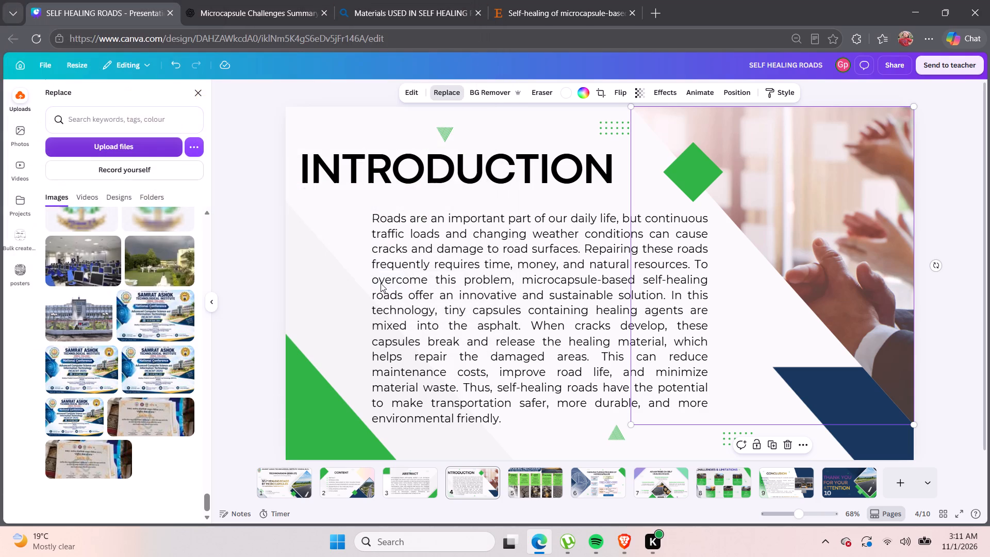
# Replace the clapping-hands photo on the Introduction slide with the newly uploaded half-cracked, half-resurfaced road image.
pyautogui.scroll(2, 141, 288)
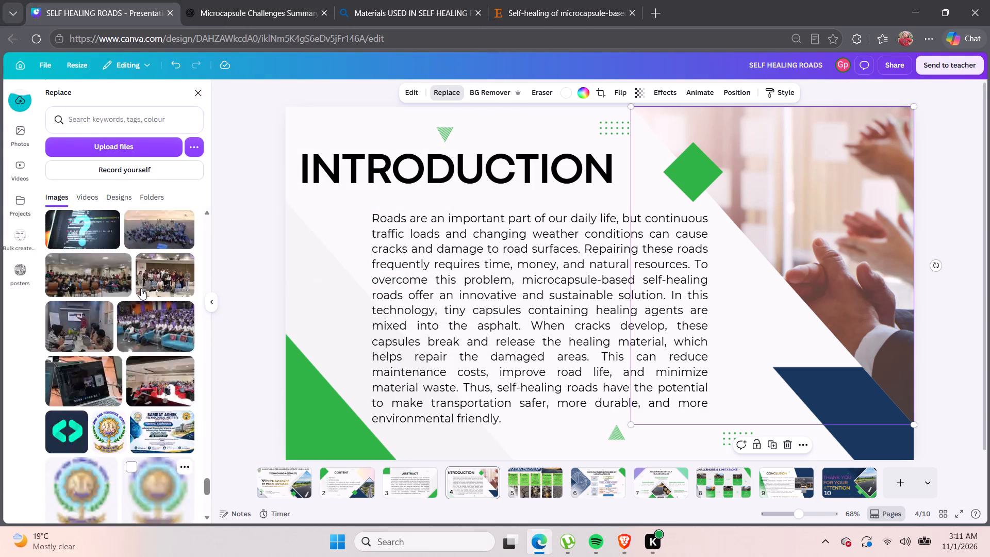
pyautogui.scroll(16, 141, 288)
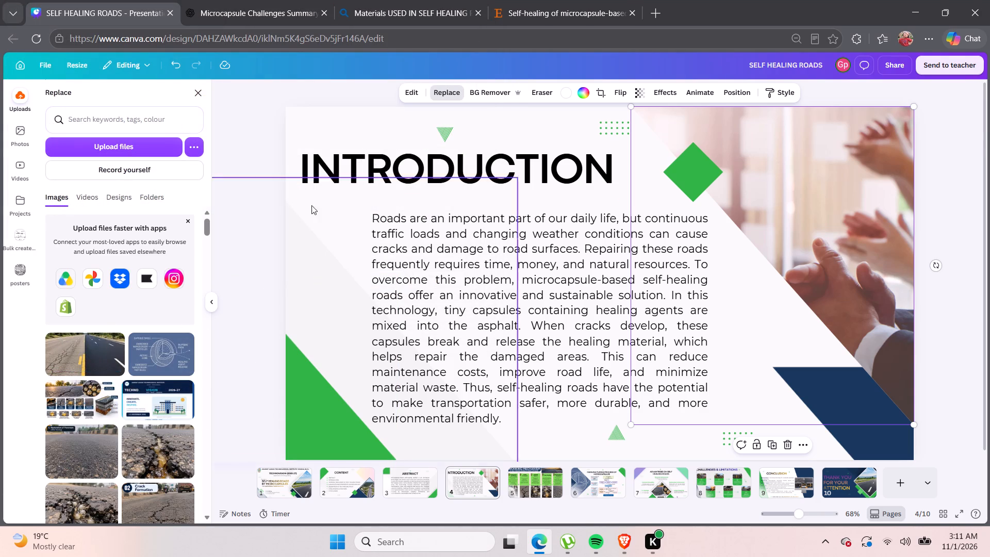
pyautogui.click(90, 346)
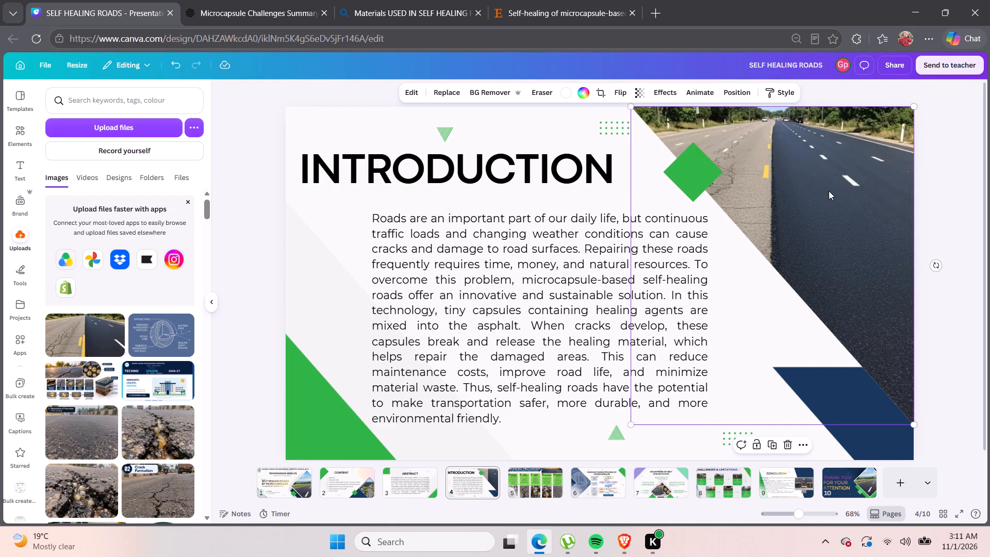
pyautogui.click(945, 198)
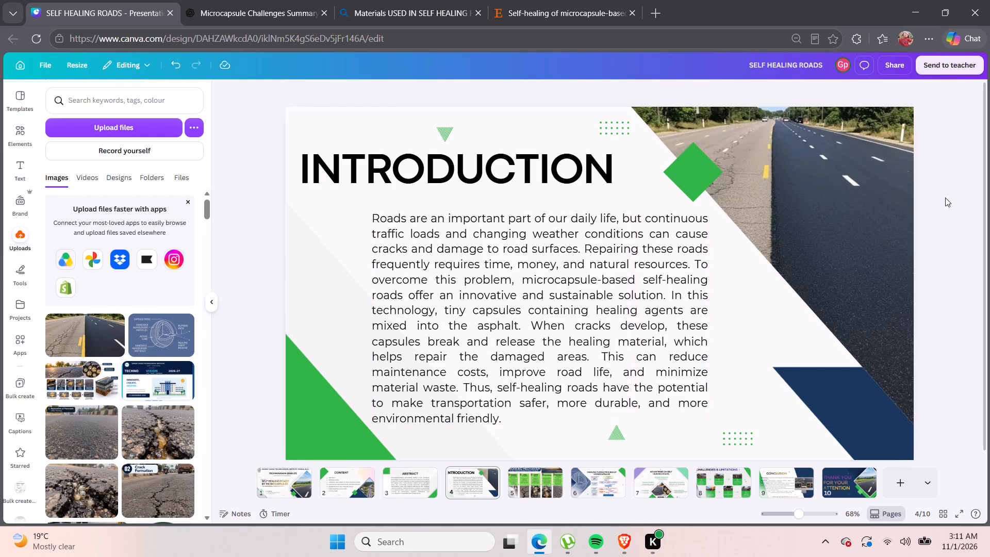
# Shift the road image sideways within its crop frame on the Introduction slide to show more of the cracked lane.
pyautogui.doubleClick(847, 226)
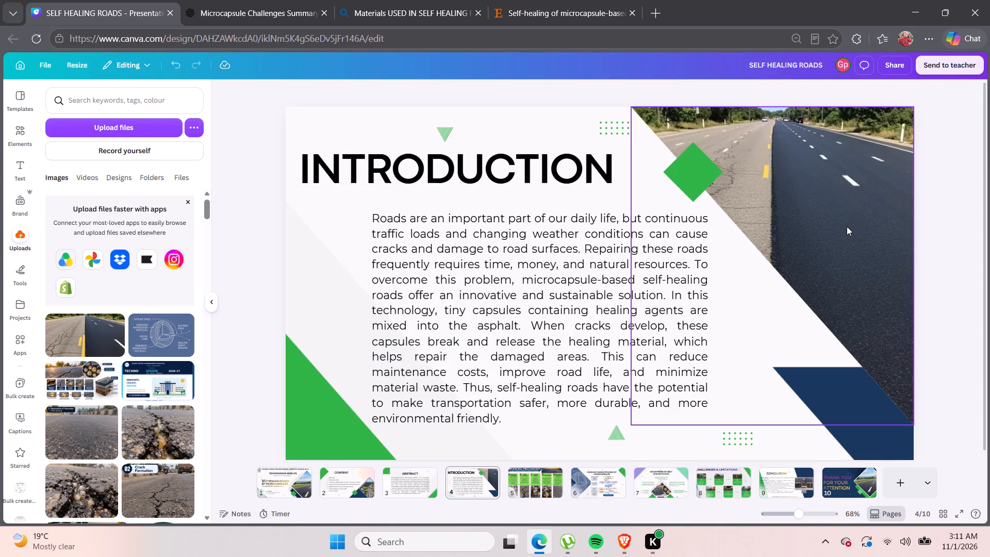
pyautogui.doubleClick(847, 226)
pyautogui.click(853, 226)
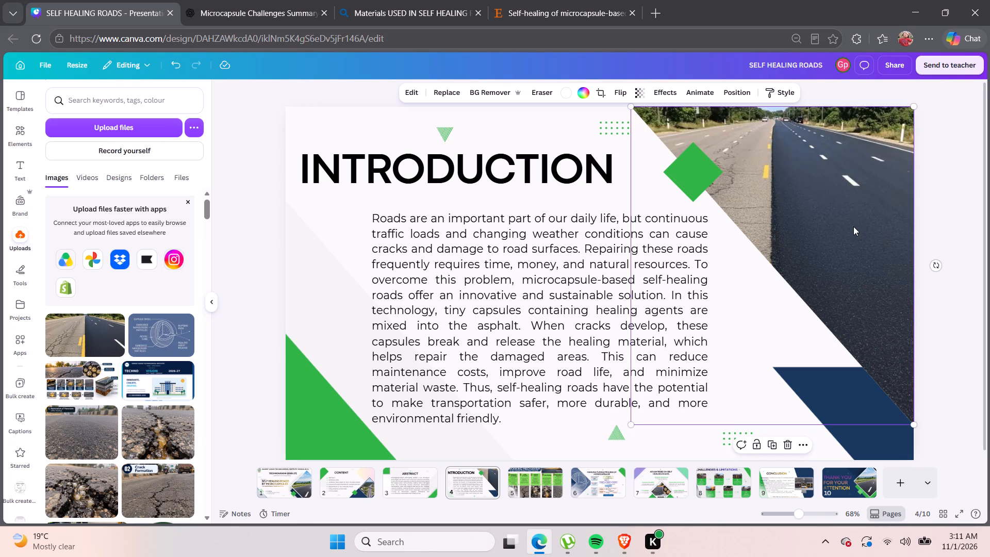
pyautogui.doubleClick(855, 227)
pyautogui.moveTo(855, 227); pyautogui.dragTo(925, 224)
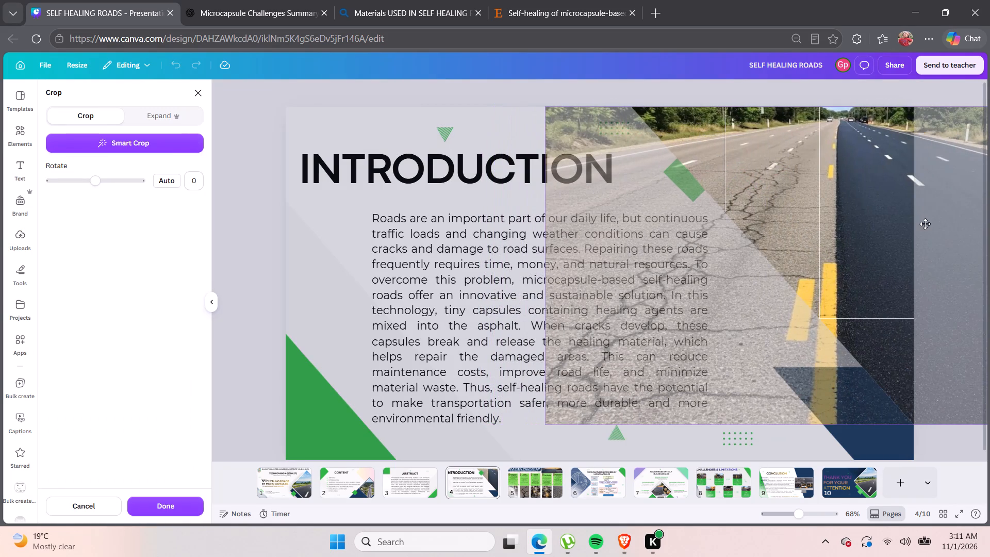
pyautogui.moveTo(925, 224); pyautogui.dragTo(897, 223)
pyautogui.click(897, 223)
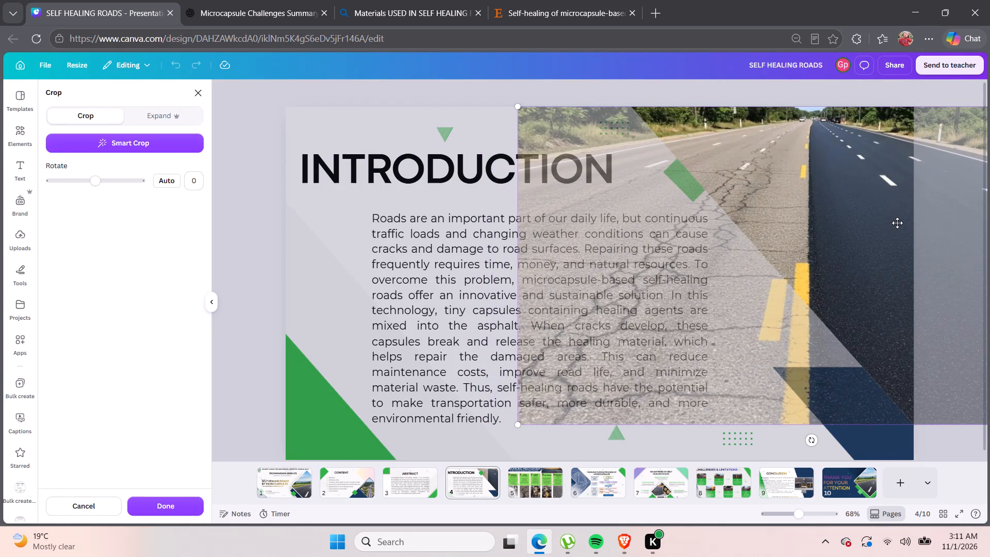
pyautogui.click(324, 235)
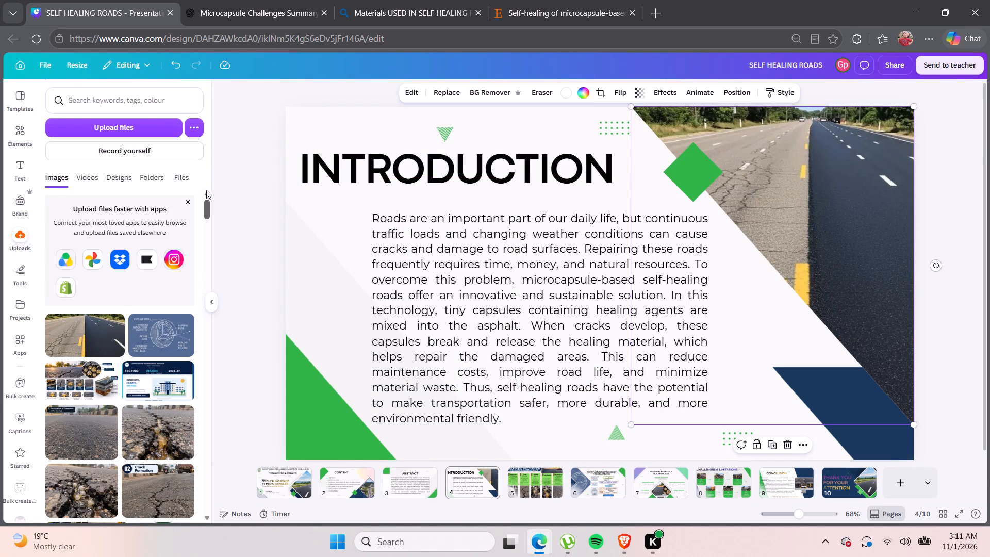
pyautogui.click(244, 170)
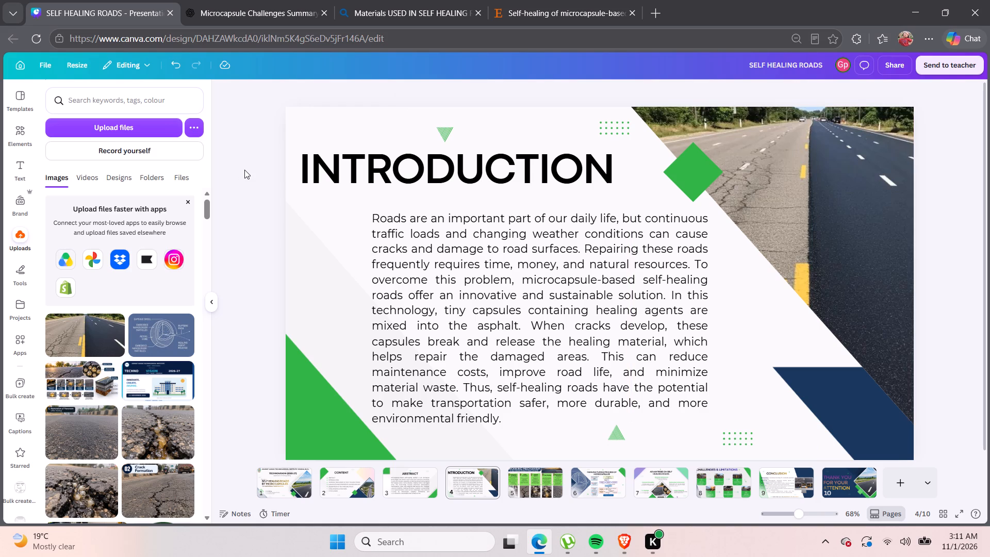
# Review the presentation slide by slide, from the title slide through to the Conclusion slide.
pyautogui.click(307, 484)
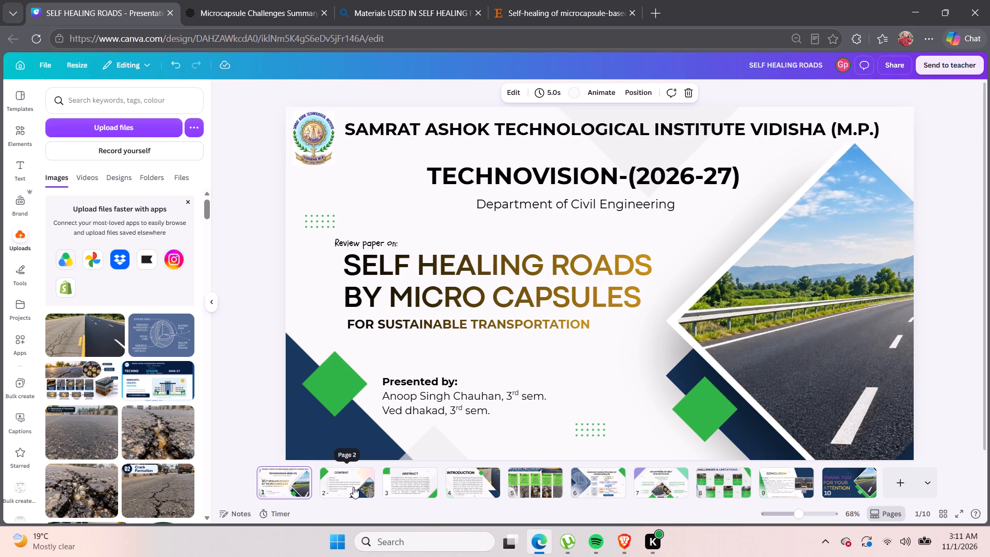
pyautogui.click(353, 487)
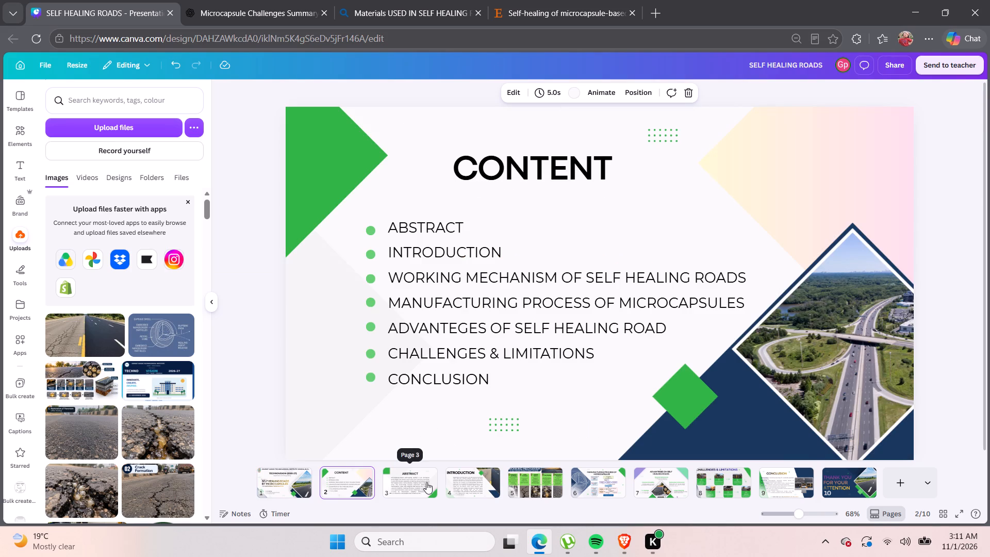
pyautogui.click(426, 482)
pyautogui.click(483, 481)
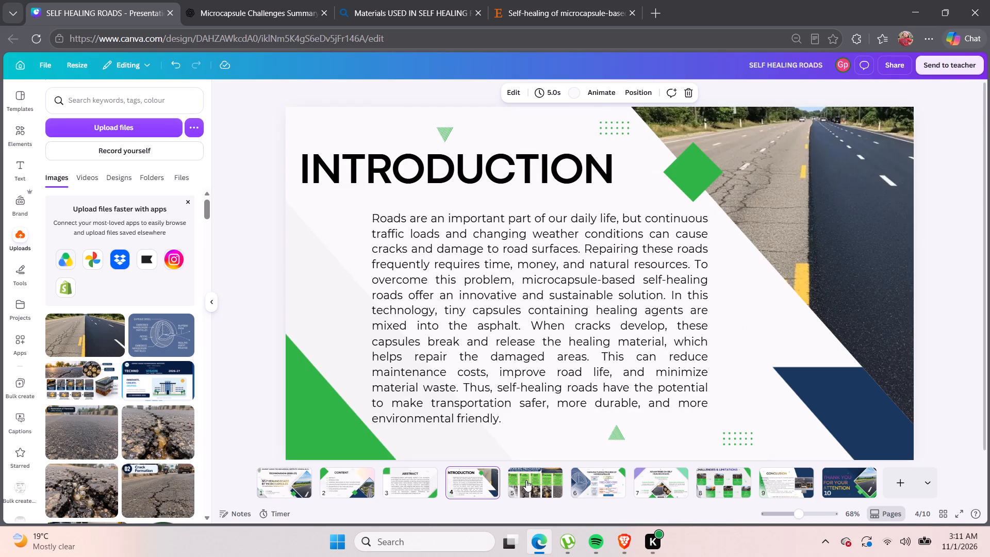
pyautogui.click(529, 480)
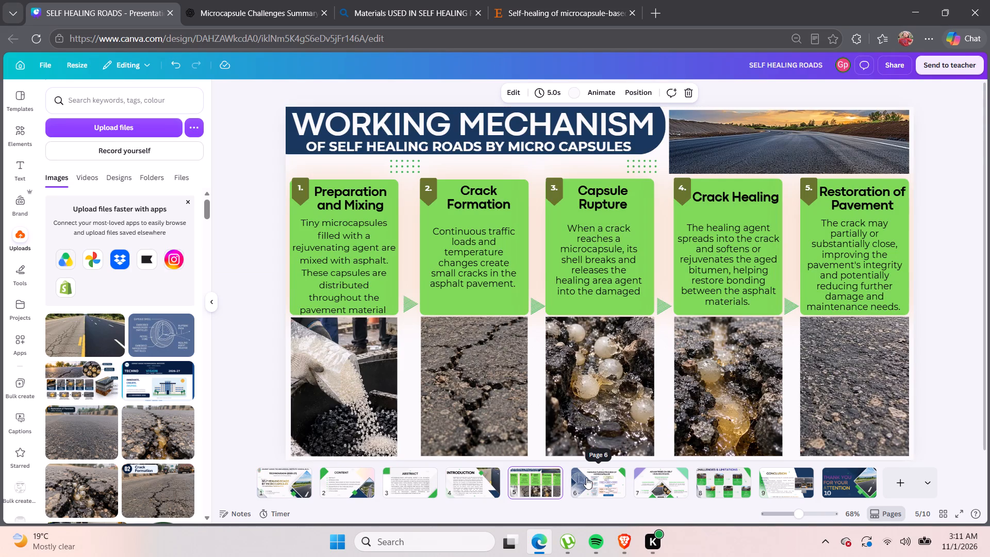
pyautogui.click(587, 478)
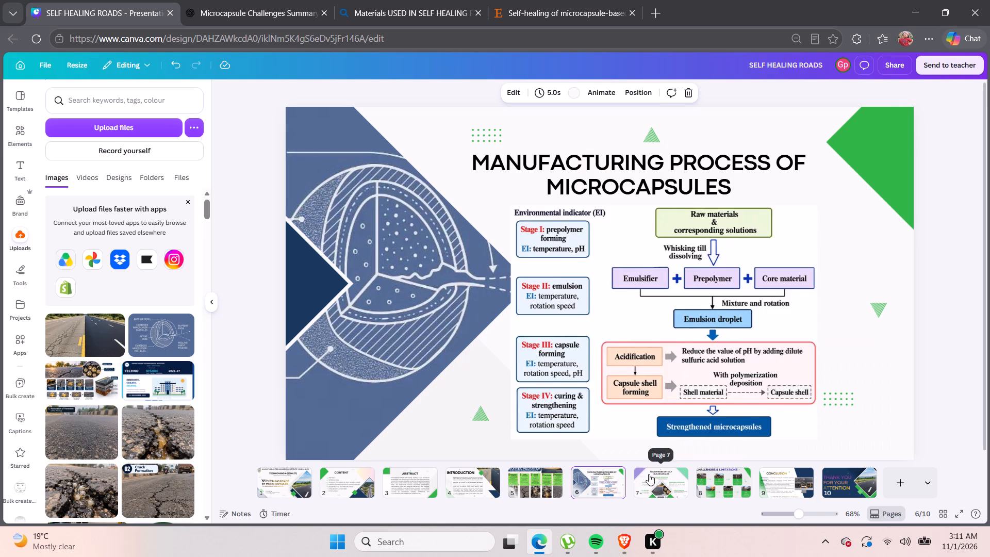
pyautogui.click(649, 474)
pyautogui.click(733, 478)
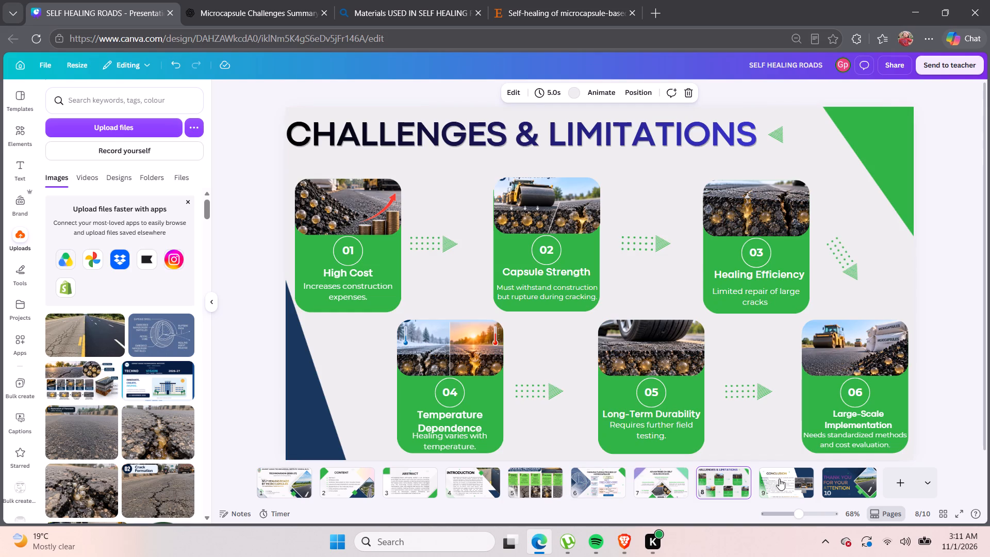
pyautogui.click(787, 483)
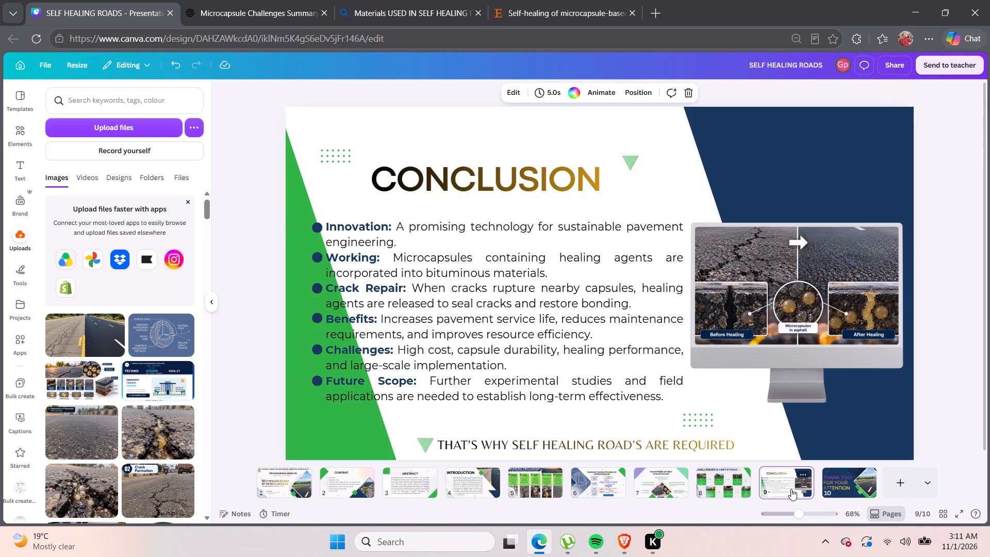
# Check the closing Thank You slide after the Conclusion slide.
pyautogui.click(791, 489)
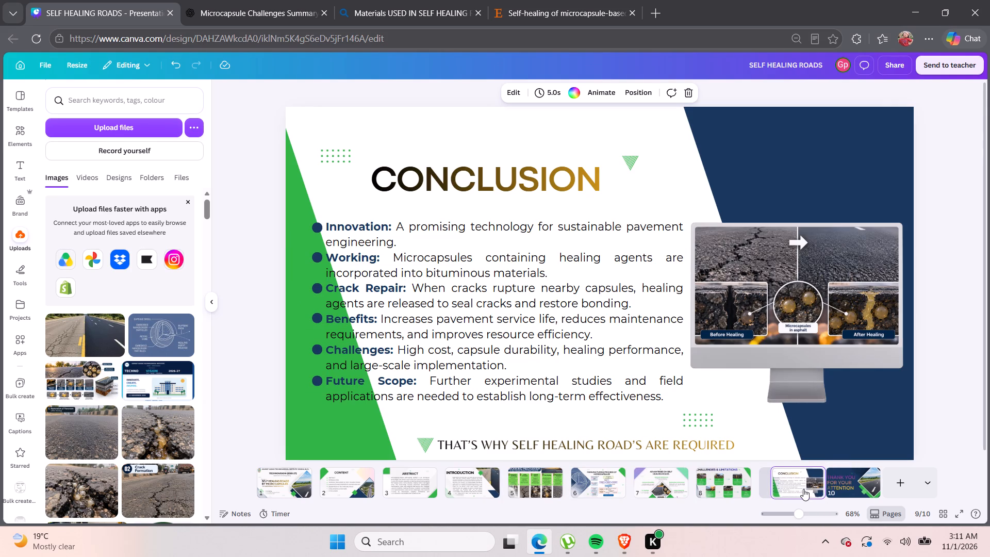
pyautogui.click(829, 488)
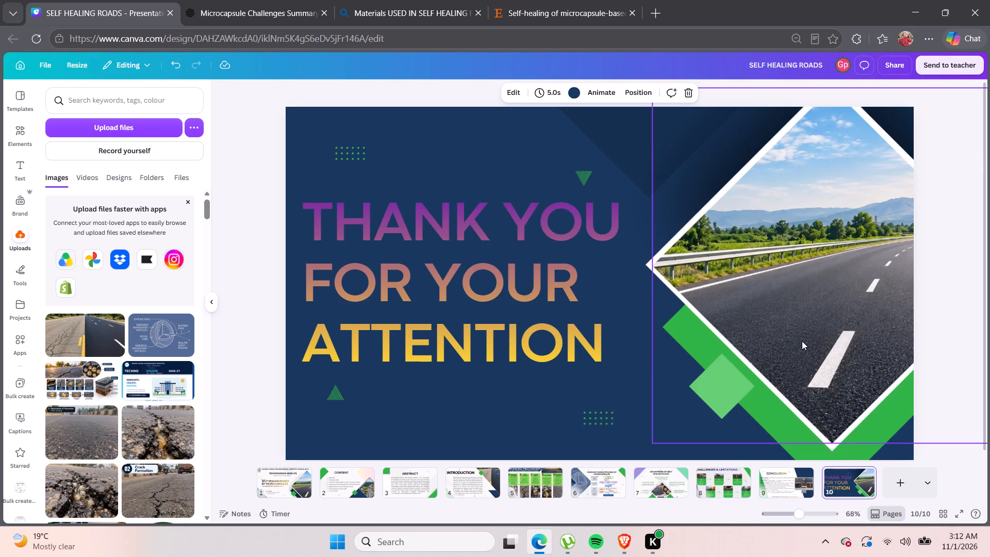
pyautogui.click(238, 189)
pyautogui.hscroll(1, 348, 202)
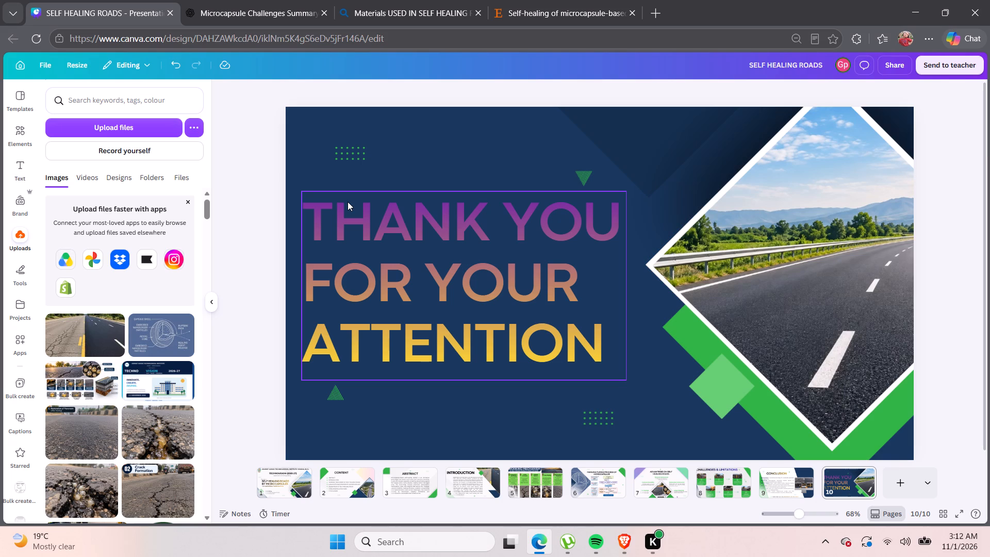
pyautogui.hscroll(1, 348, 202)
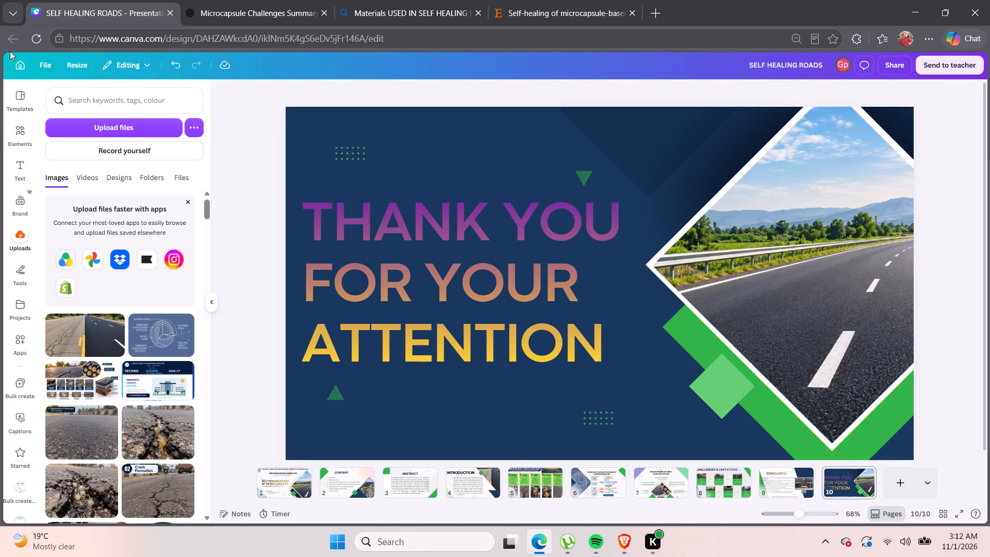
pyautogui.click(226, 124)
# Switch the presentation from editing to read-only viewing mode.
pyautogui.click(129, 65)
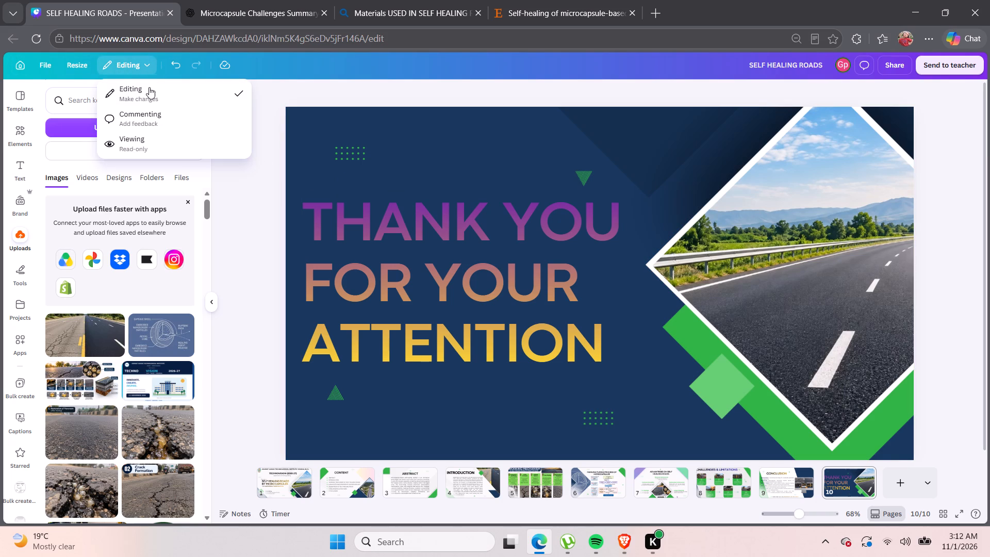
pyautogui.click(142, 137)
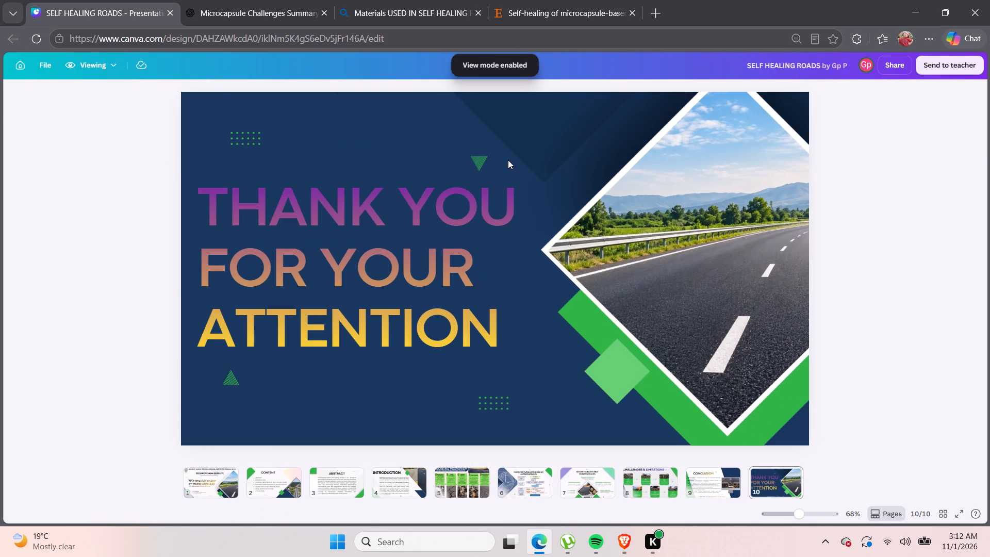
# Download all pages of the presentation as a PDF with the Digital preset.
pyautogui.click(902, 67)
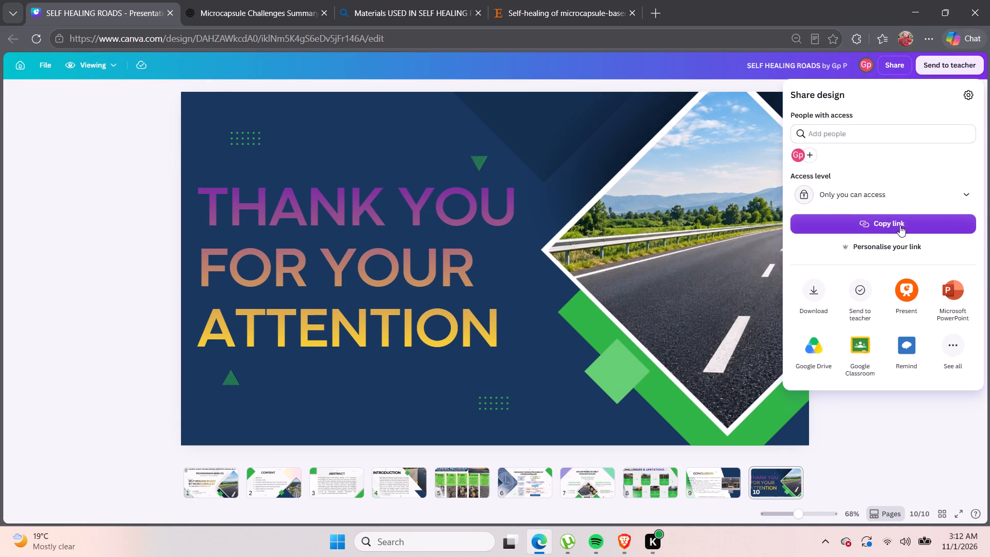
pyautogui.click(815, 298)
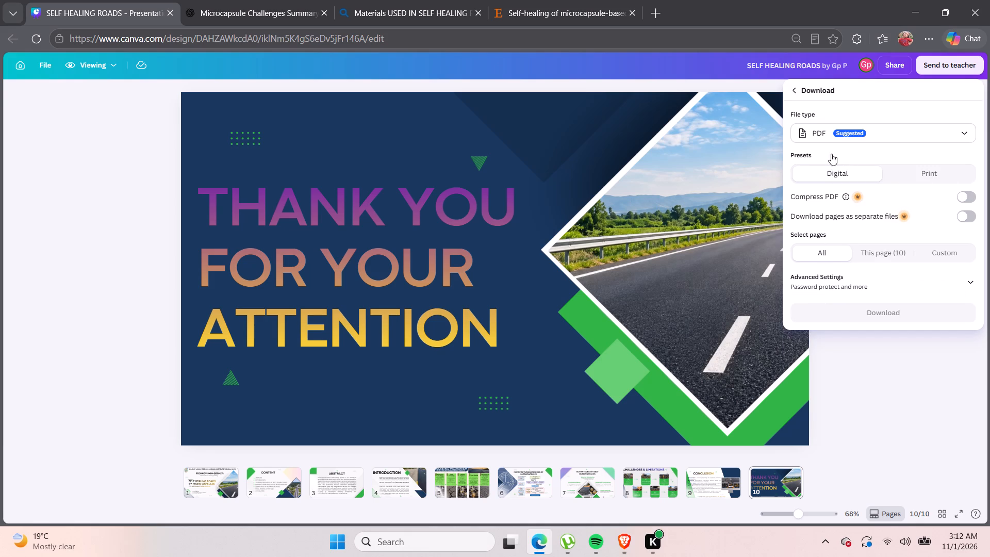
pyautogui.click(863, 308)
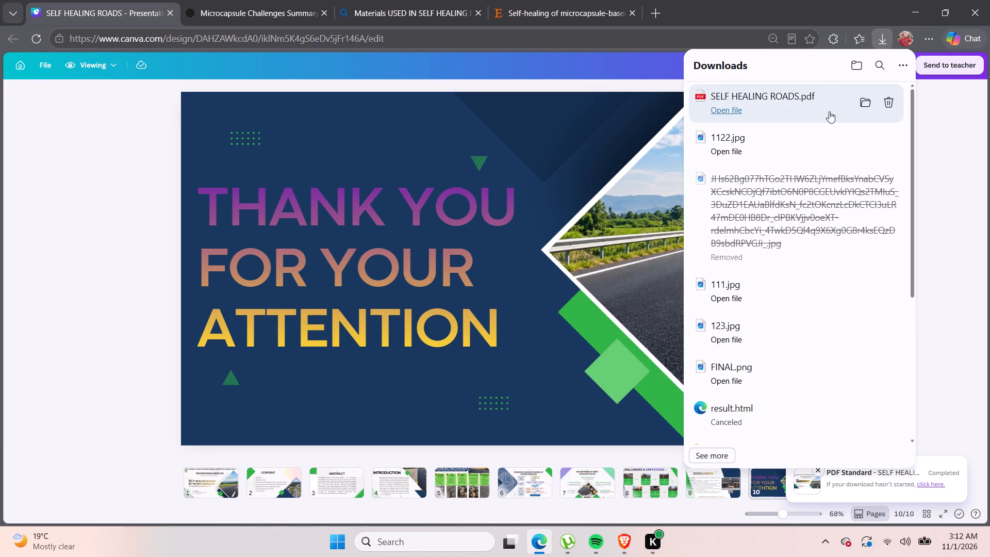
# Open the downloaded SELF HEALING ROADS.pdf and check its title, Content, Abstract and Introduction pages.
pyautogui.click(729, 109)
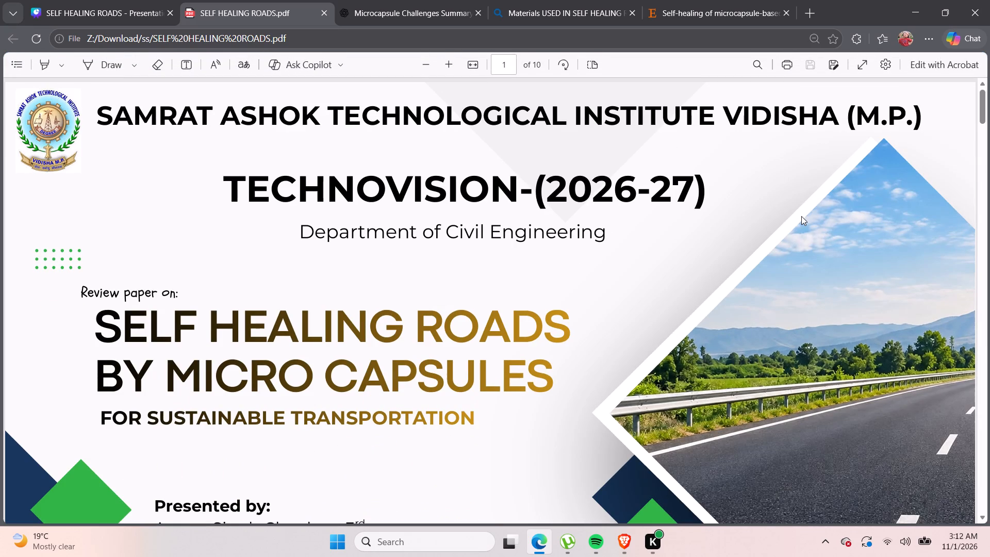
pyautogui.scroll(-4, 801, 216)
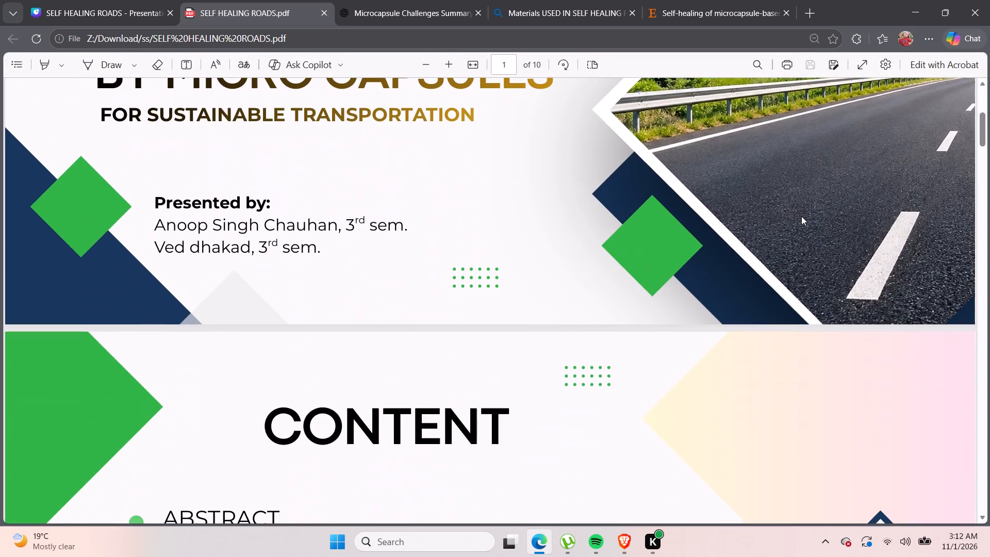
pyautogui.scroll(-5, 801, 216)
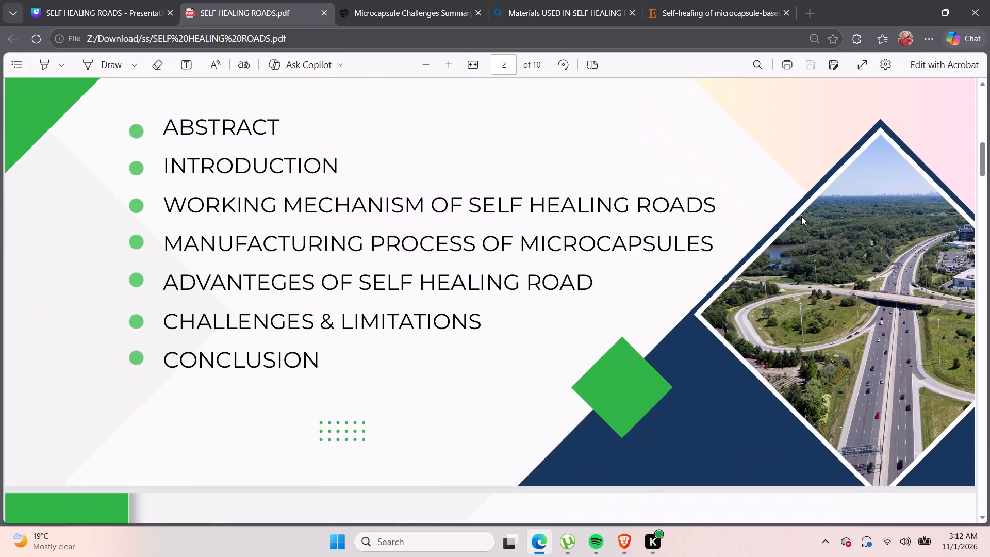
pyautogui.scroll(-4, 801, 216)
pyautogui.scroll(1, 801, 216)
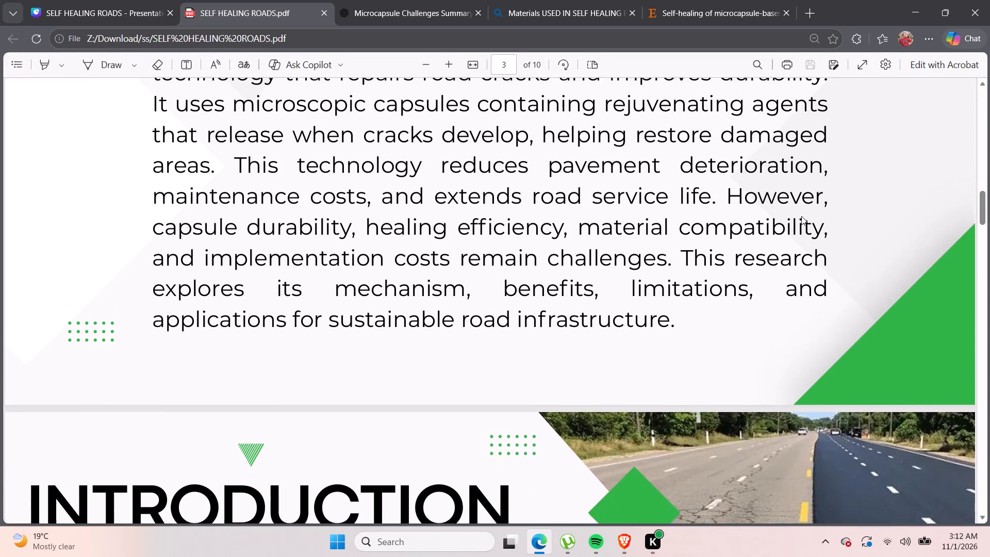
pyautogui.scroll(1, 801, 216)
pyautogui.scroll(-2, 801, 216)
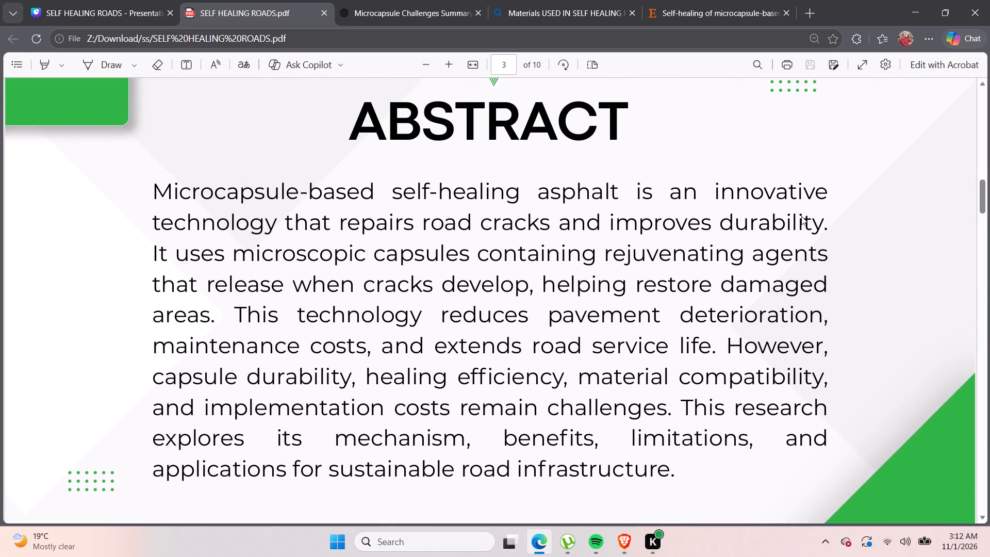
pyautogui.scroll(-2, 801, 216)
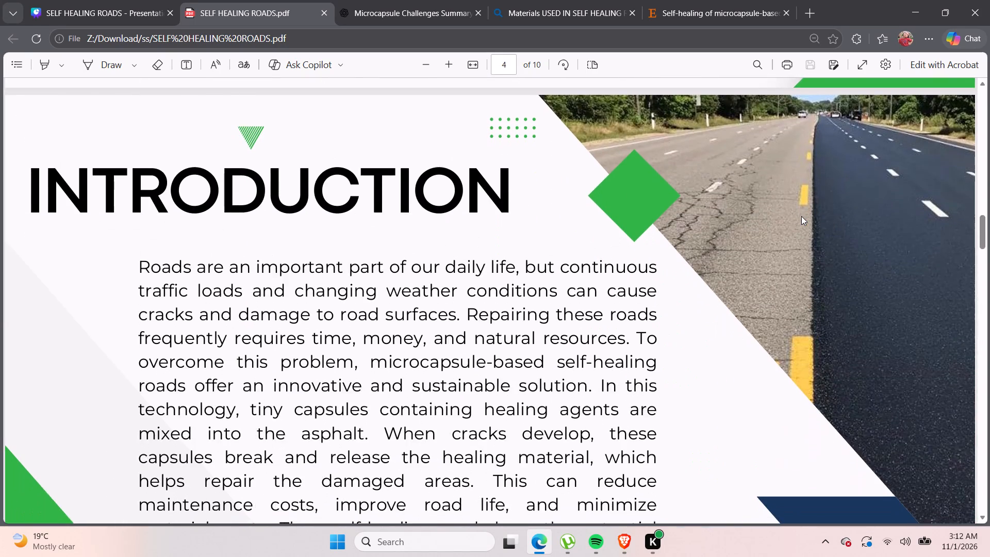
pyautogui.scroll(-1, 801, 216)
pyautogui.scroll(2, 801, 216)
pyautogui.rightClick(801, 216)
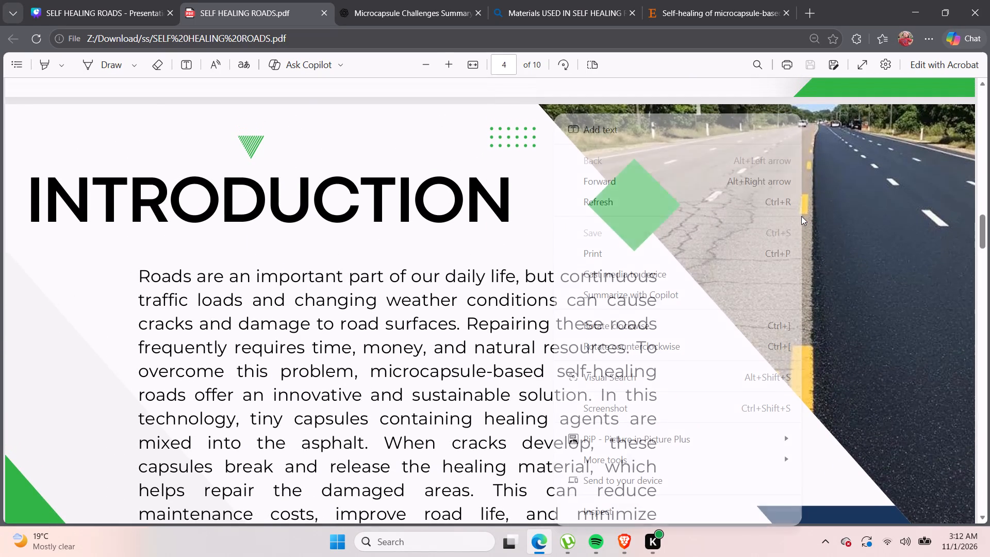
pyautogui.click(851, 201)
pyautogui.scroll(-2, 851, 201)
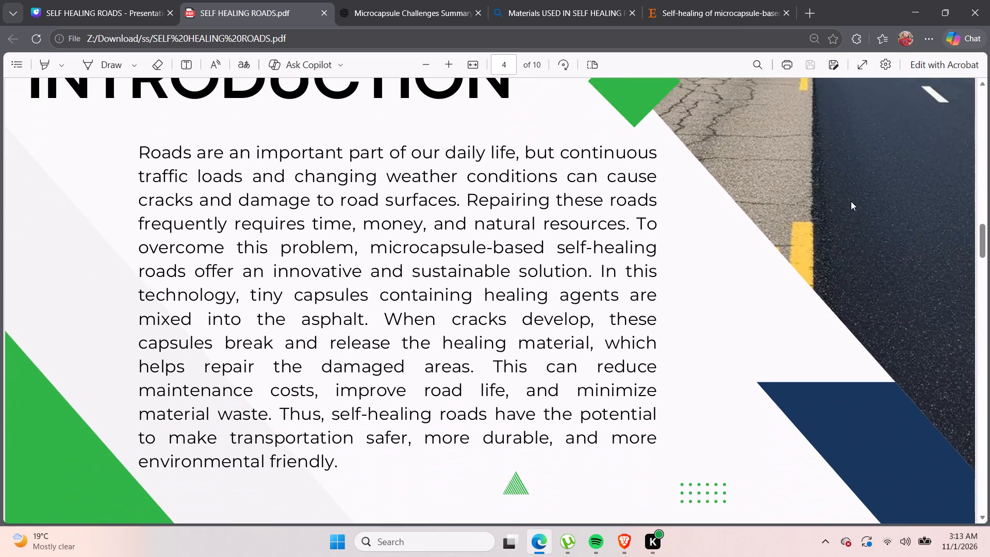
# Check the remaining PDF pages, from Working Mechanism through to the closing Thank You page.
pyautogui.scroll(-4, 851, 201)
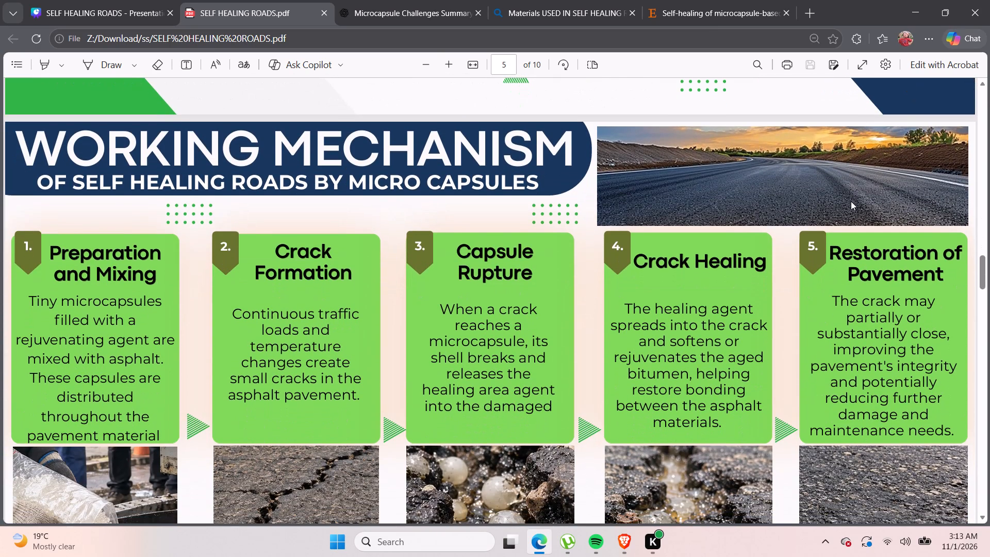
pyautogui.scroll(-4, 851, 201)
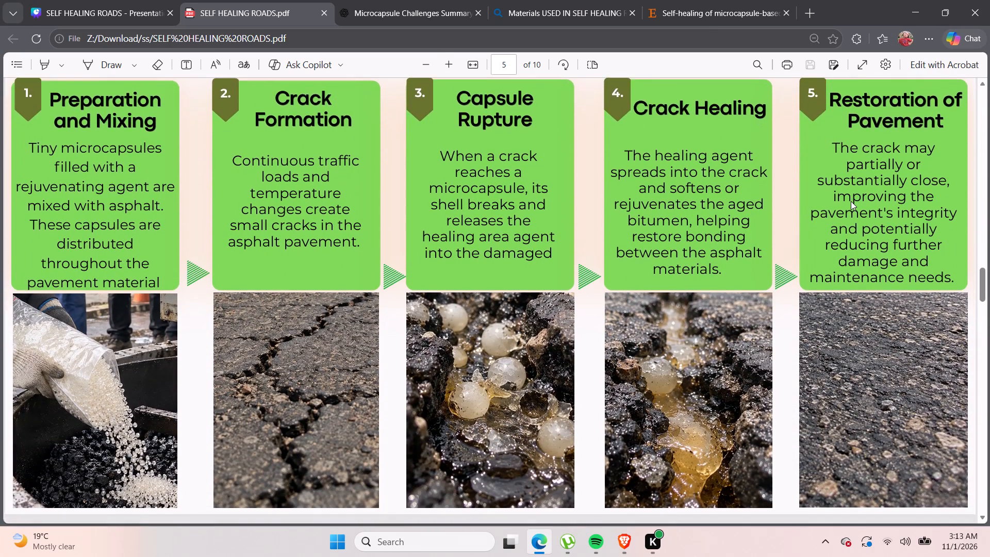
pyautogui.scroll(-1, 851, 201)
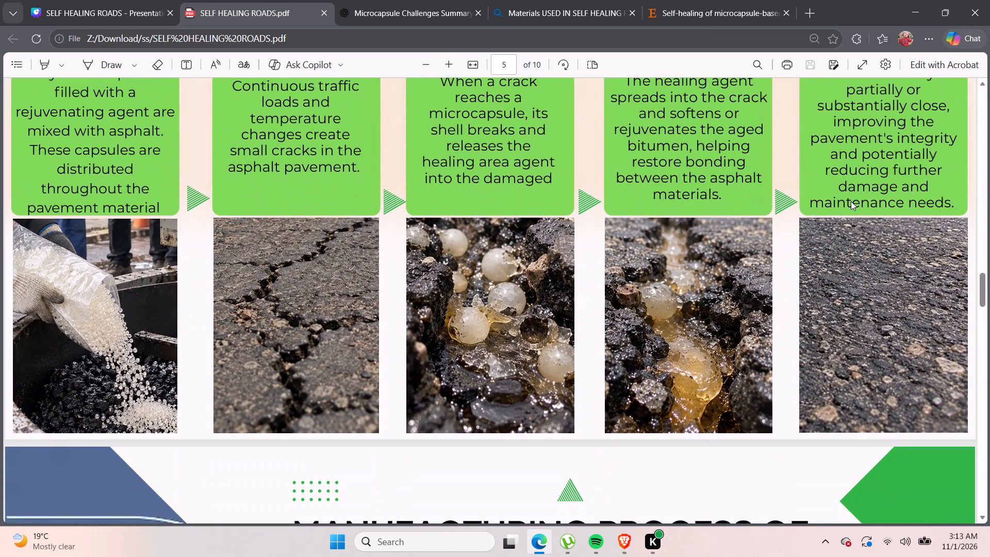
pyautogui.scroll(-4, 851, 201)
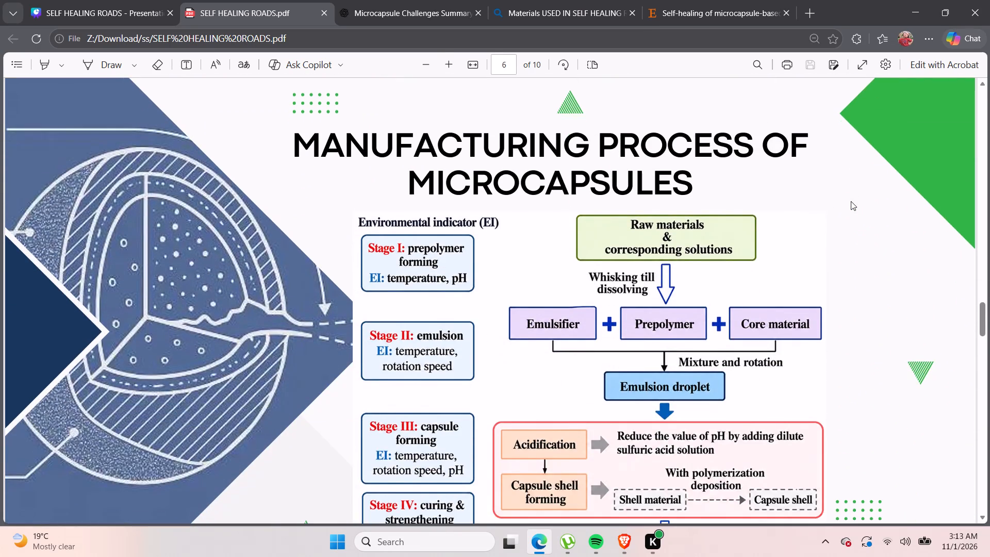
pyautogui.scroll(-5, 851, 201)
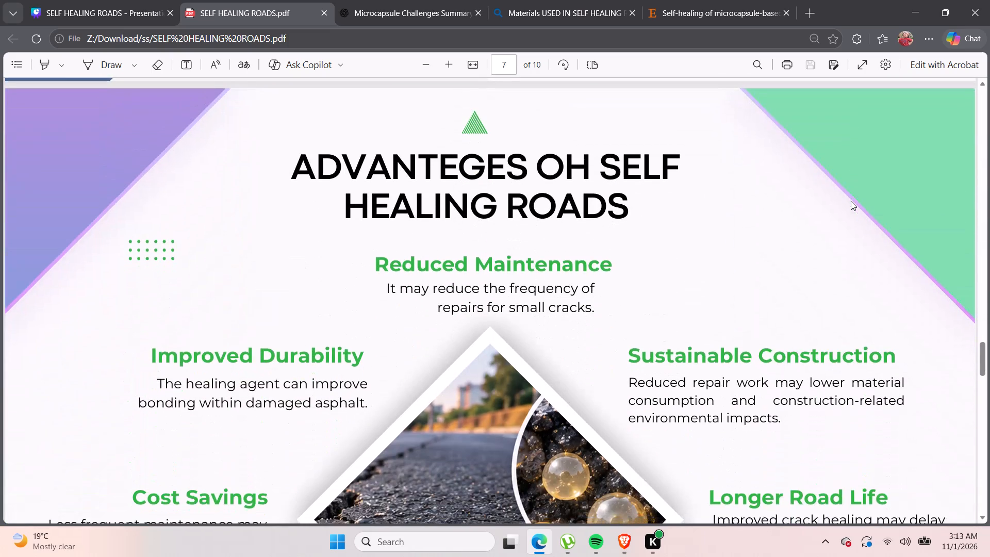
pyautogui.scroll(-4, 851, 201)
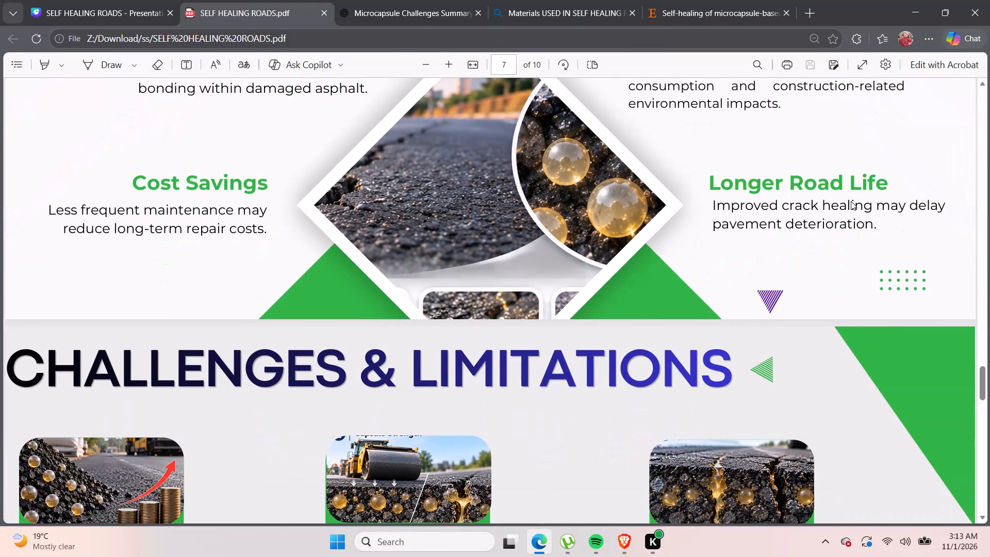
pyautogui.scroll(-4, 851, 201)
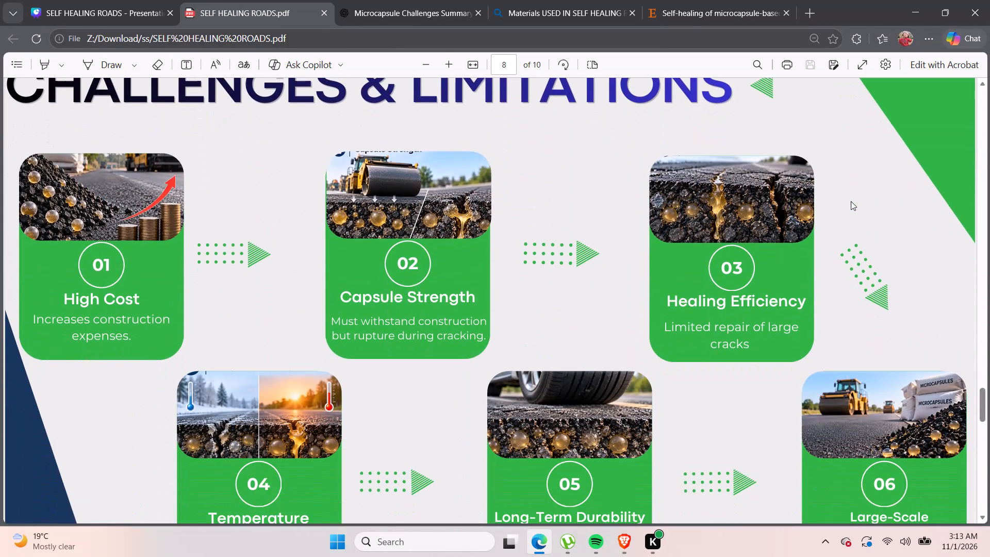
pyautogui.scroll(-5, 851, 201)
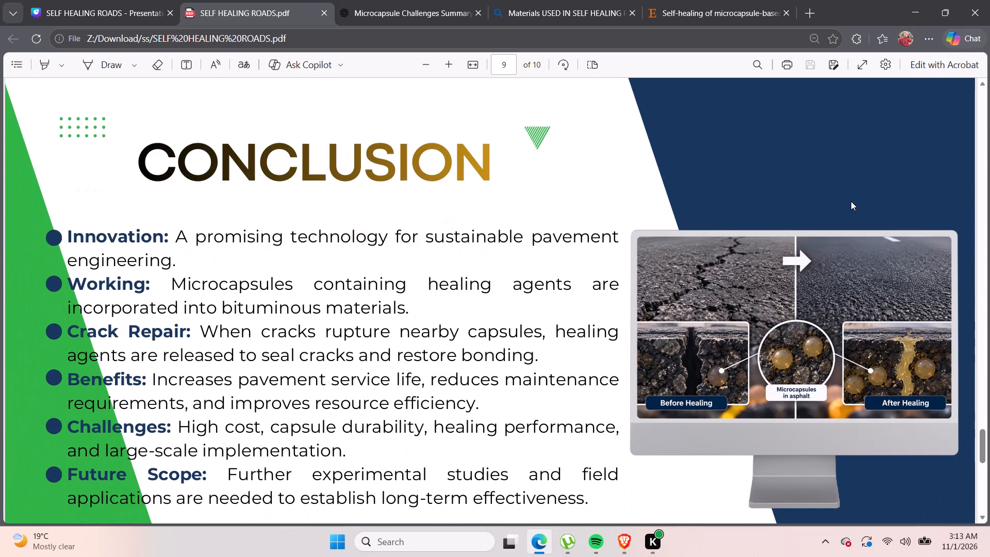
pyautogui.scroll(-6, 851, 201)
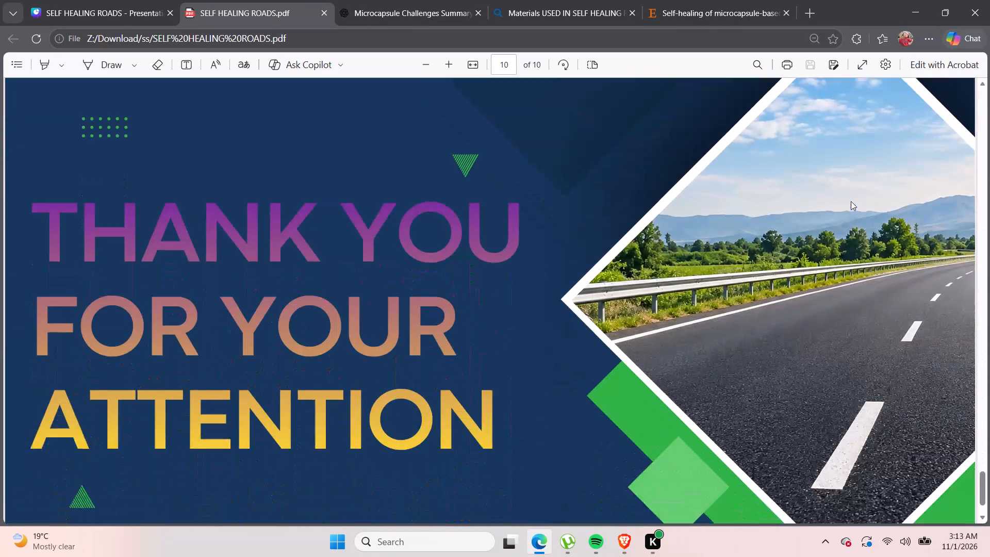
pyautogui.scroll(-3, 851, 201)
pyautogui.scroll(1, 851, 201)
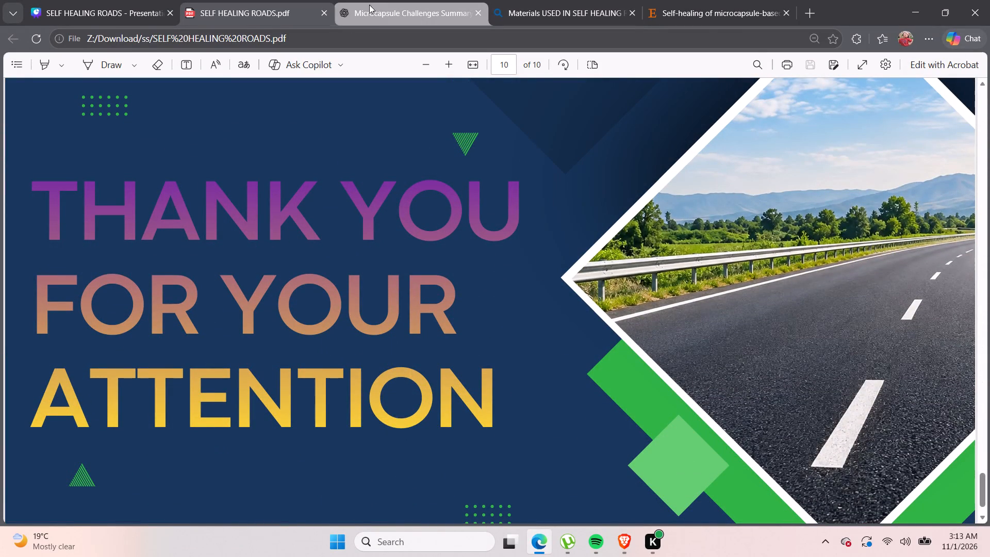
# Return to the PDF's first page and look through its table of contents and page thumbnails.
pyautogui.scroll(10, 448, 150)
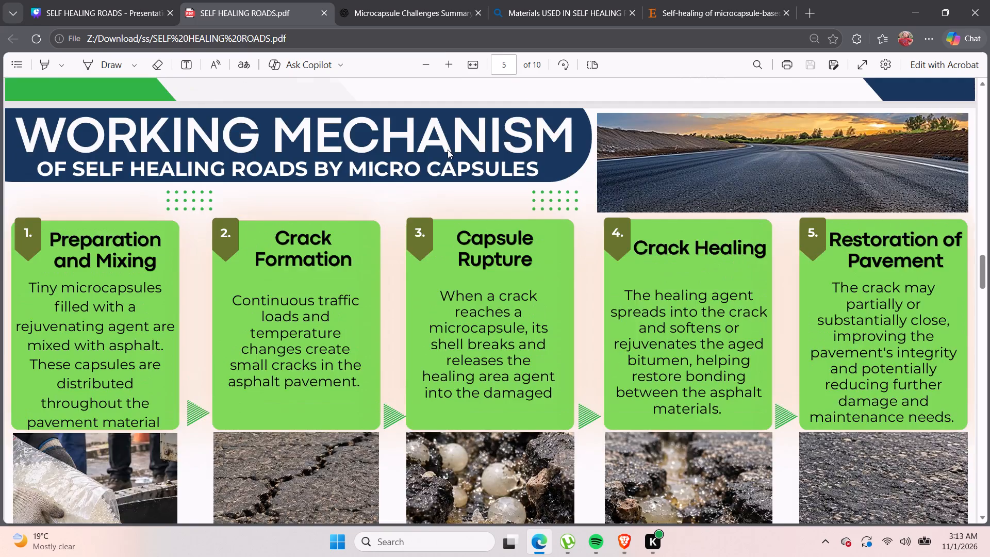
pyautogui.scroll(4, 448, 150)
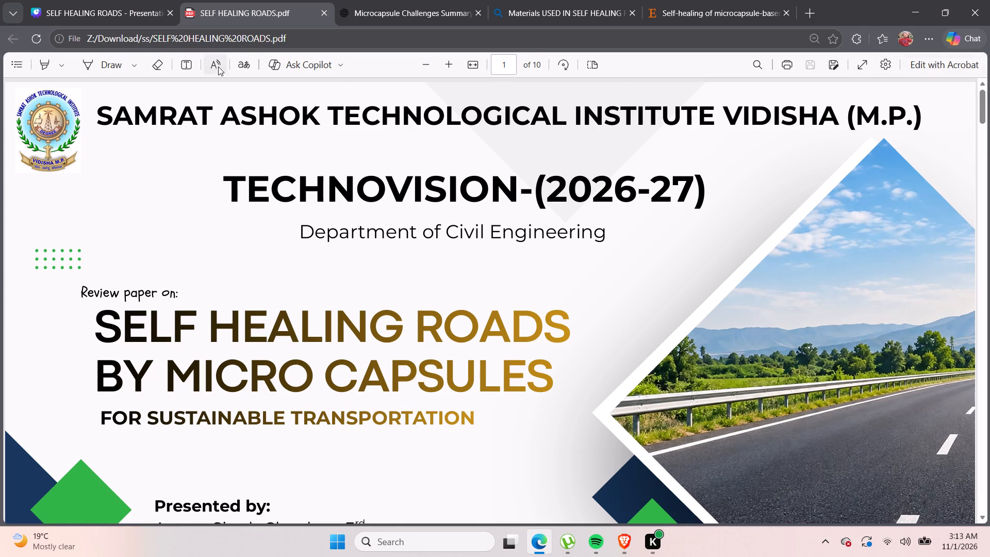
pyautogui.click(18, 64)
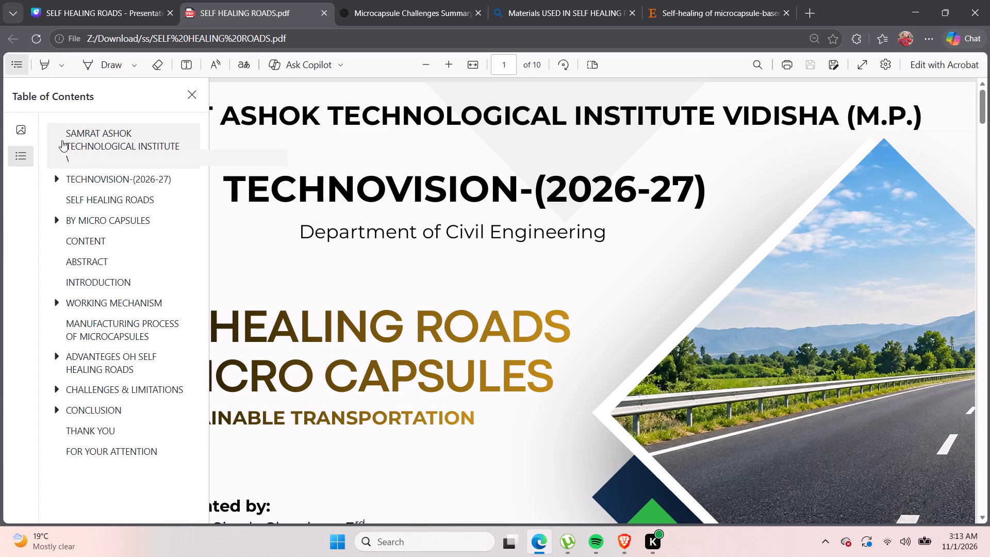
pyautogui.scroll(-1, 60, 176)
pyautogui.click(23, 136)
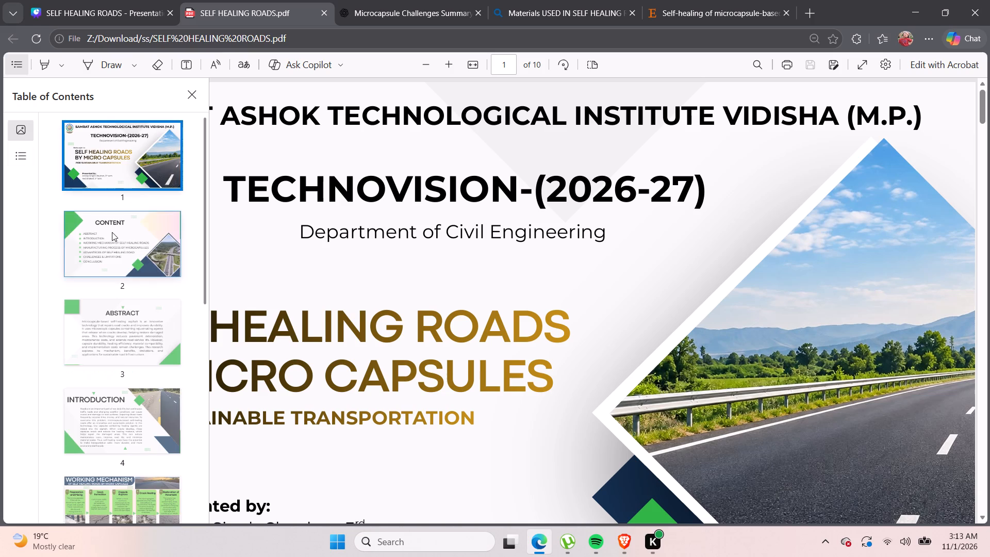
pyautogui.scroll(-5, 112, 232)
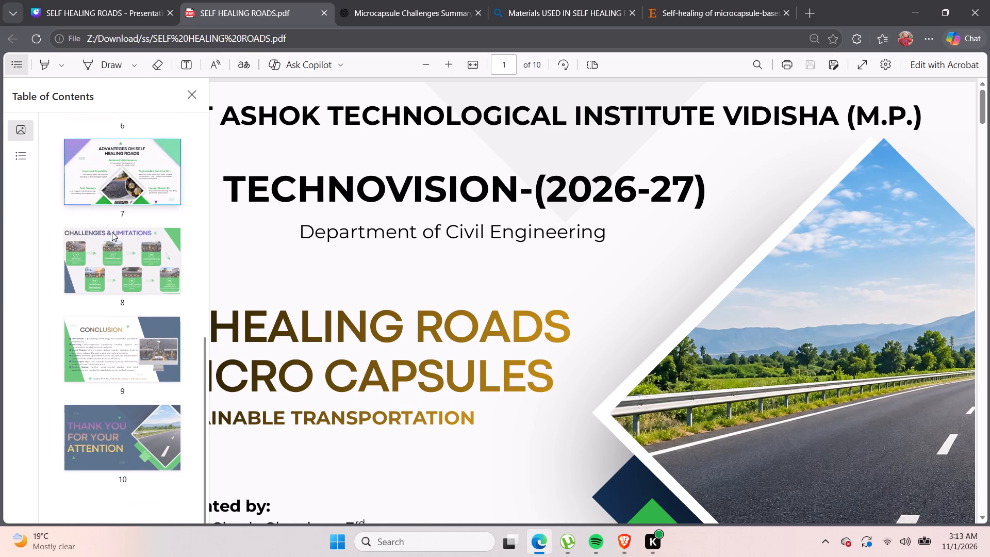
pyautogui.scroll(-1, 112, 232)
pyautogui.scroll(9, 112, 232)
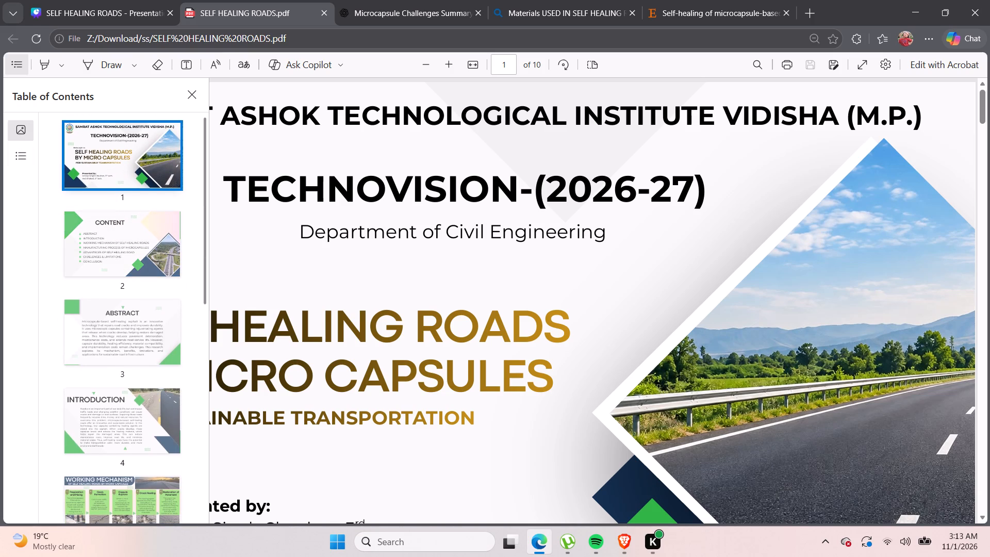
# Close the PDF's table of contents and shrink the browser window so the desktop icons are accessible.
pyautogui.click(763, 155)
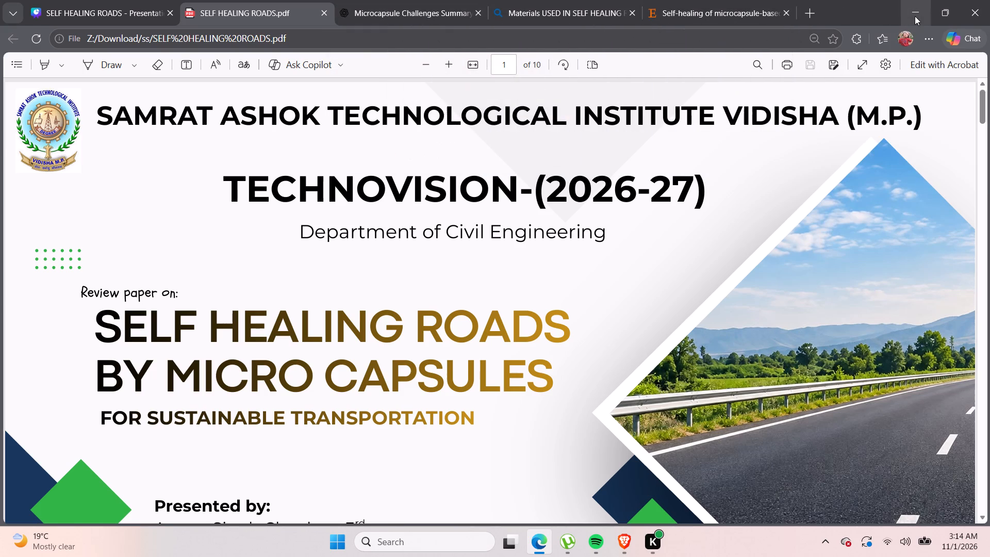
pyautogui.click(946, 8)
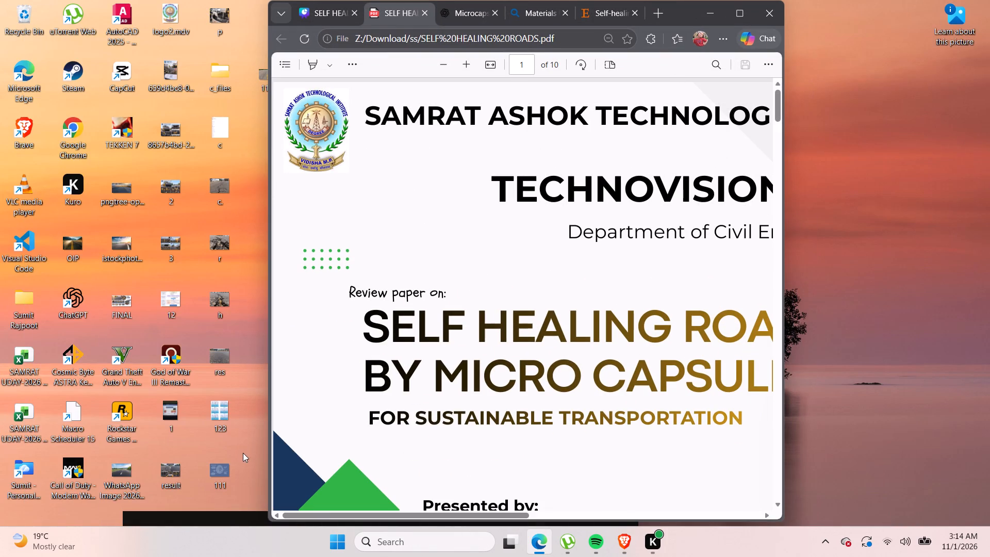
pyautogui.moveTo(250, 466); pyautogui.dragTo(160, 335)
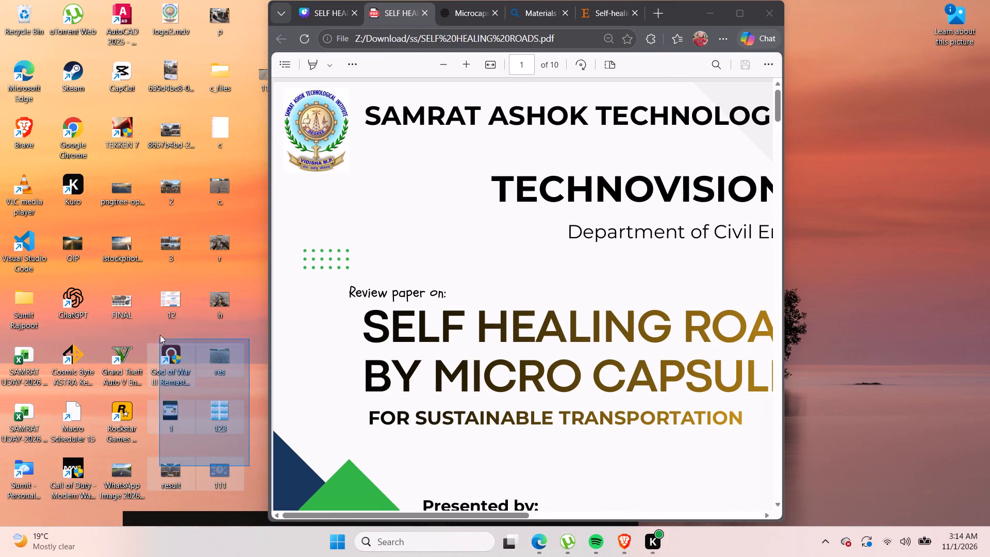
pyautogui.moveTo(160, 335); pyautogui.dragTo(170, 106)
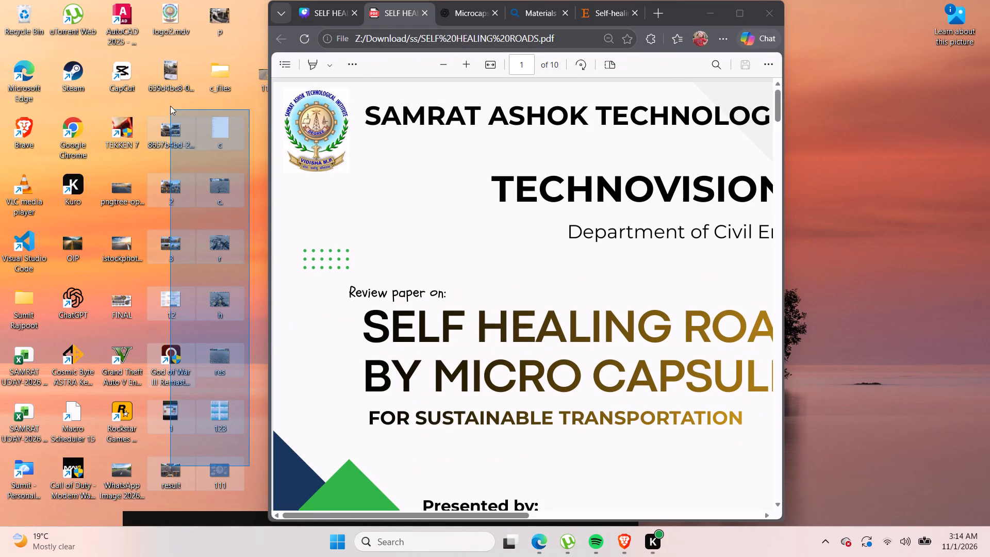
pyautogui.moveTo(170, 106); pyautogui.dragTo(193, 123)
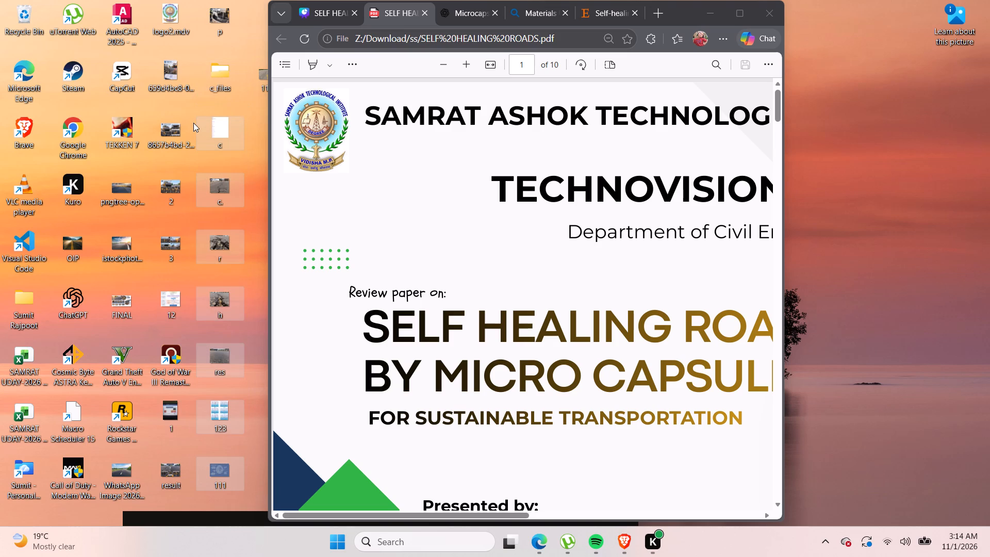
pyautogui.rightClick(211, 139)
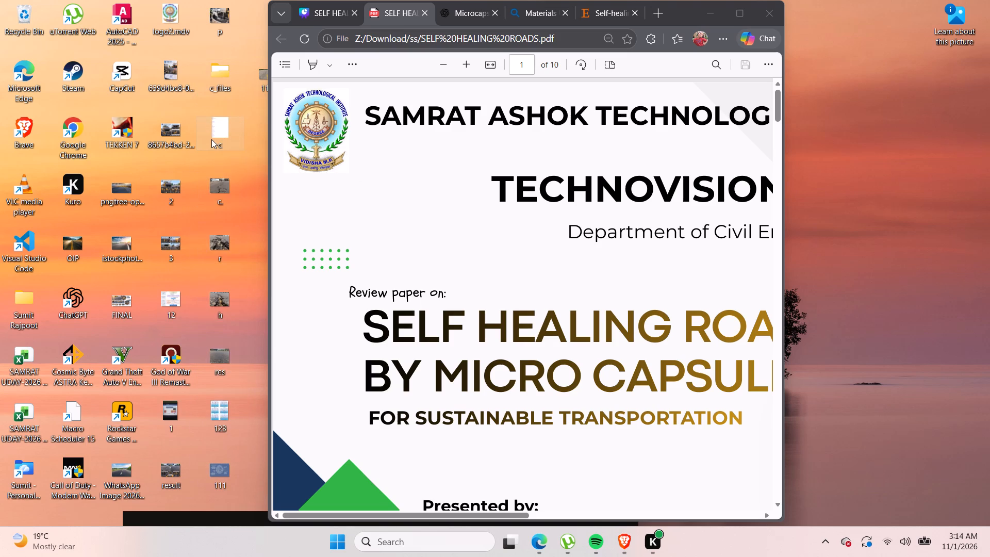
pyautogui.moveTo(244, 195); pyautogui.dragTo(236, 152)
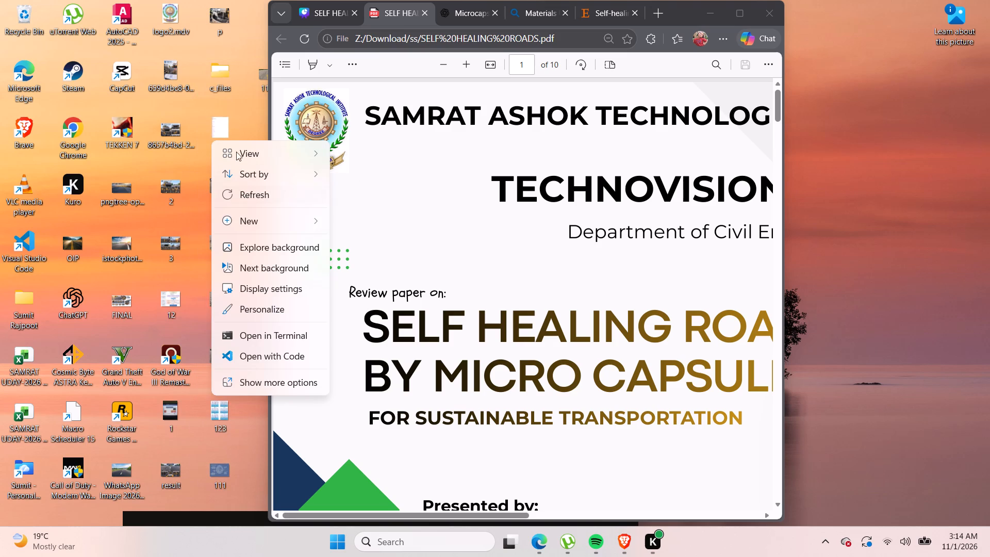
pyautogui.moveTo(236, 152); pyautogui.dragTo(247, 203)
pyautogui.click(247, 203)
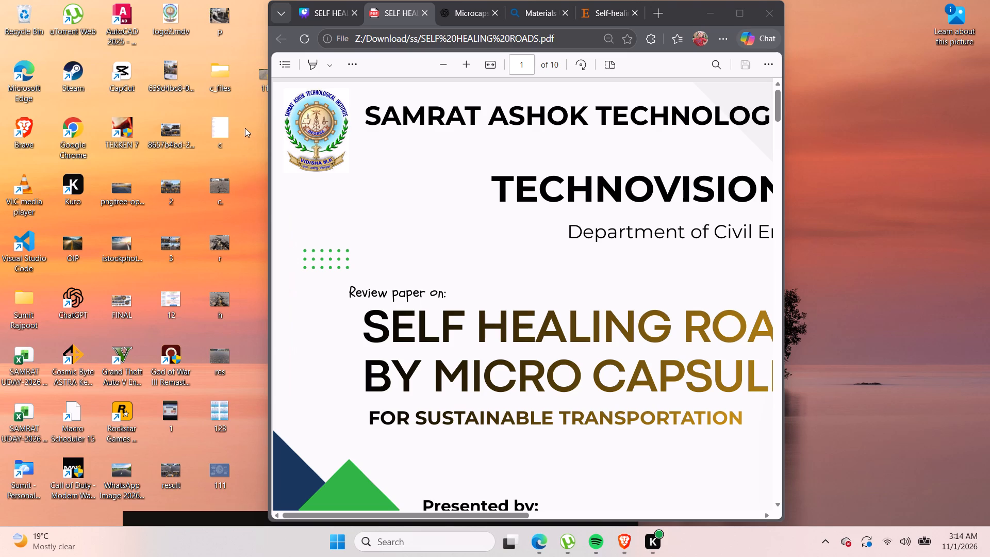
# Delete the image 111 from the desktop.
pyautogui.moveTo(245, 128); pyautogui.dragTo(216, 487)
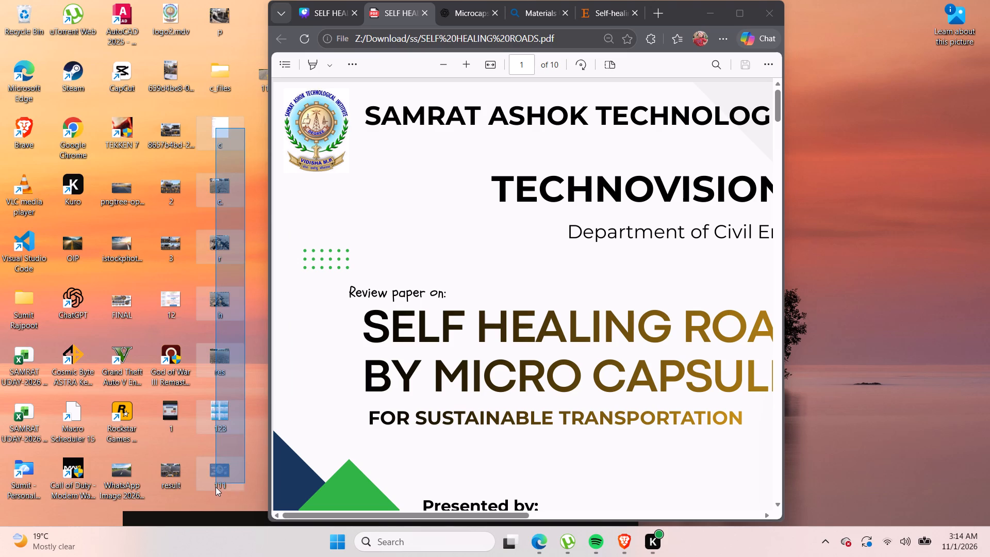
pyautogui.moveTo(216, 487); pyautogui.dragTo(216, 498)
pyautogui.click(217, 484)
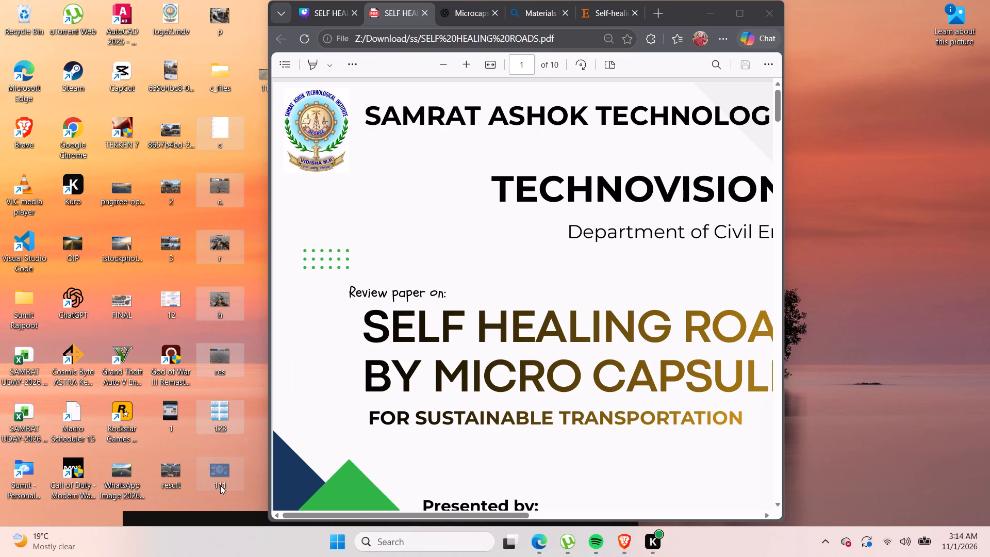
pyautogui.click(220, 485)
pyautogui.click(220, 485)
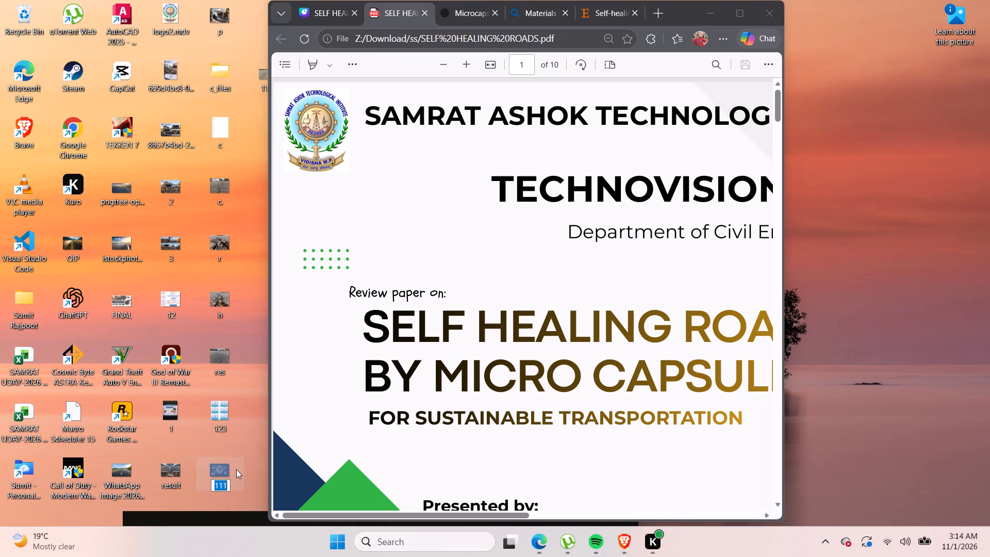
pyautogui.click(236, 469)
pyautogui.rightClick(236, 469)
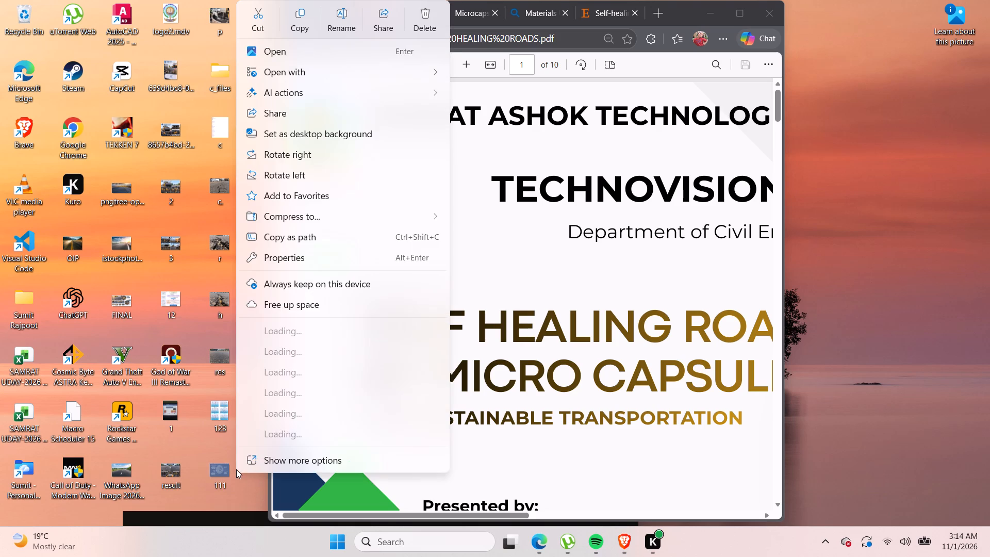
pyautogui.click(427, 20)
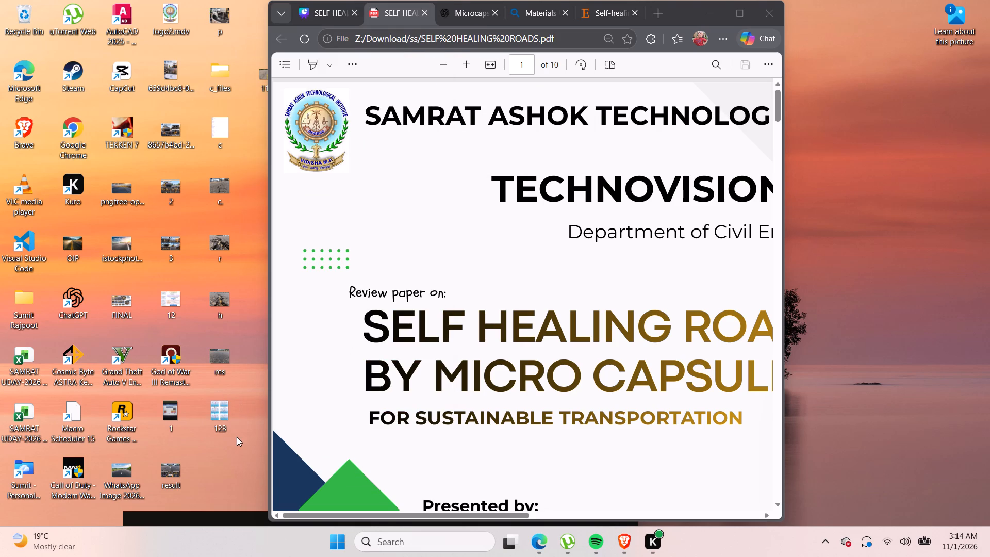
# Delete the images c., r, h, res and 123 from the desktop together, keeping the blank file c.
pyautogui.moveTo(237, 437); pyautogui.dragTo(217, 128)
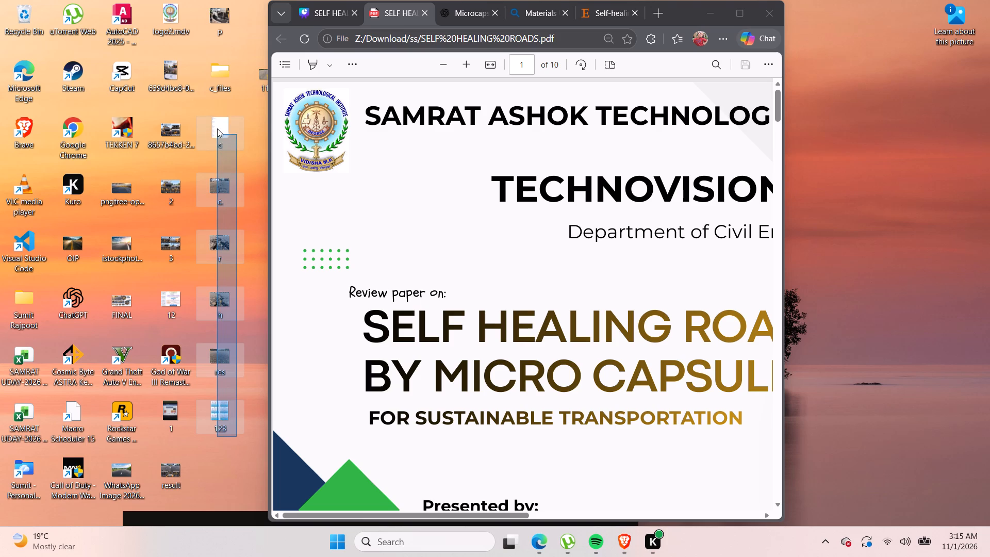
pyautogui.moveTo(217, 128); pyautogui.dragTo(217, 96)
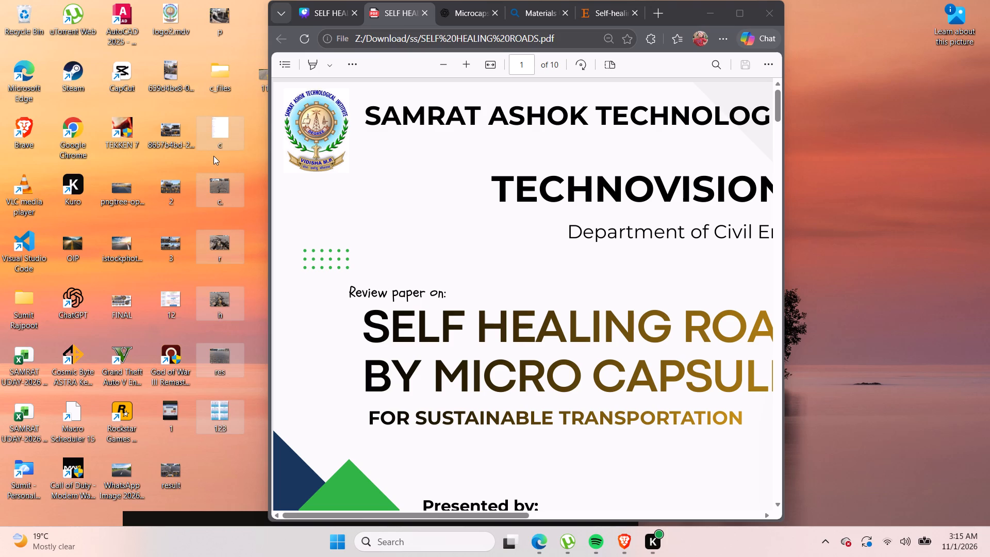
pyautogui.click(213, 156)
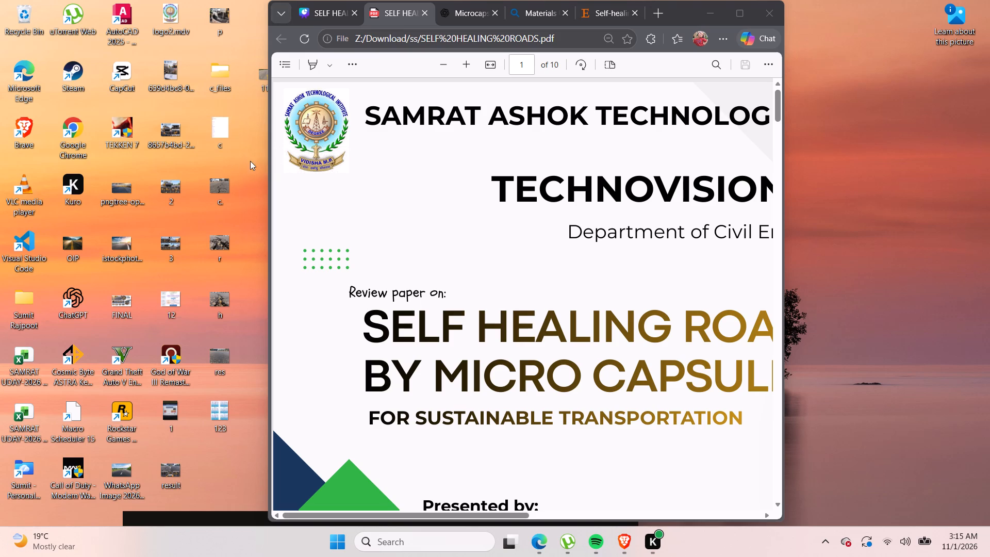
pyautogui.click(247, 131)
pyautogui.moveTo(238, 173); pyautogui.dragTo(224, 229)
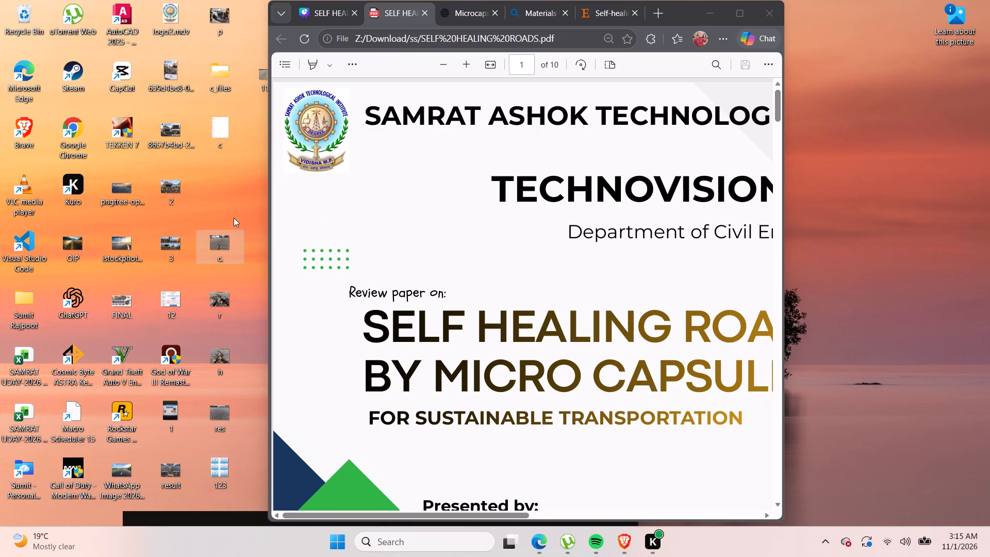
pyautogui.click(257, 185)
pyautogui.click(246, 200)
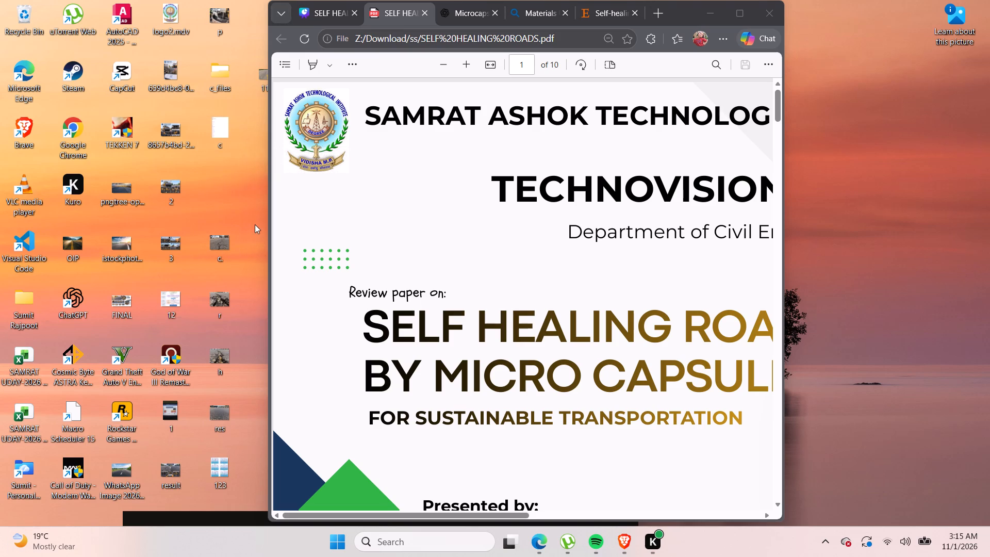
pyautogui.click(256, 220)
pyautogui.moveTo(252, 221); pyautogui.dragTo(210, 477)
pyautogui.rightClick(212, 477)
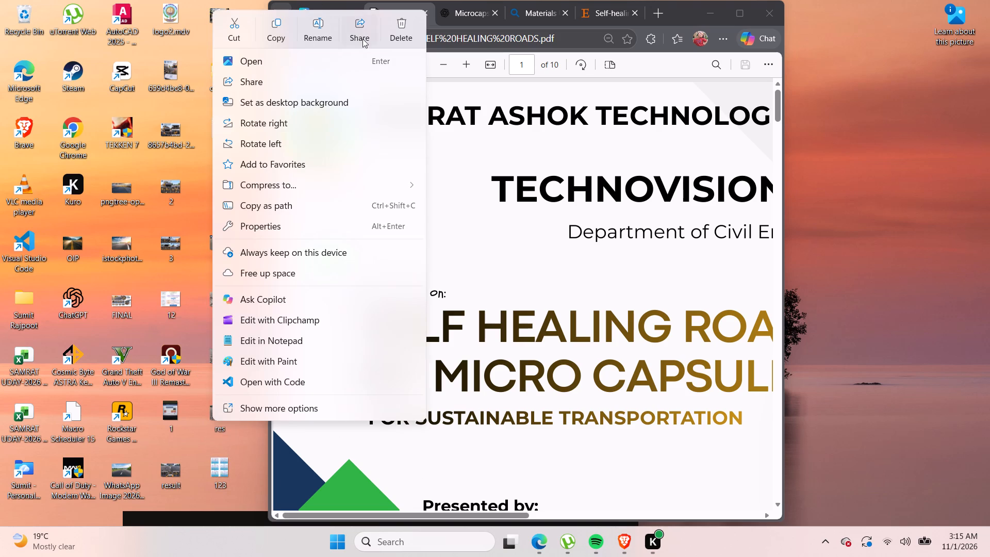
pyautogui.click(395, 30)
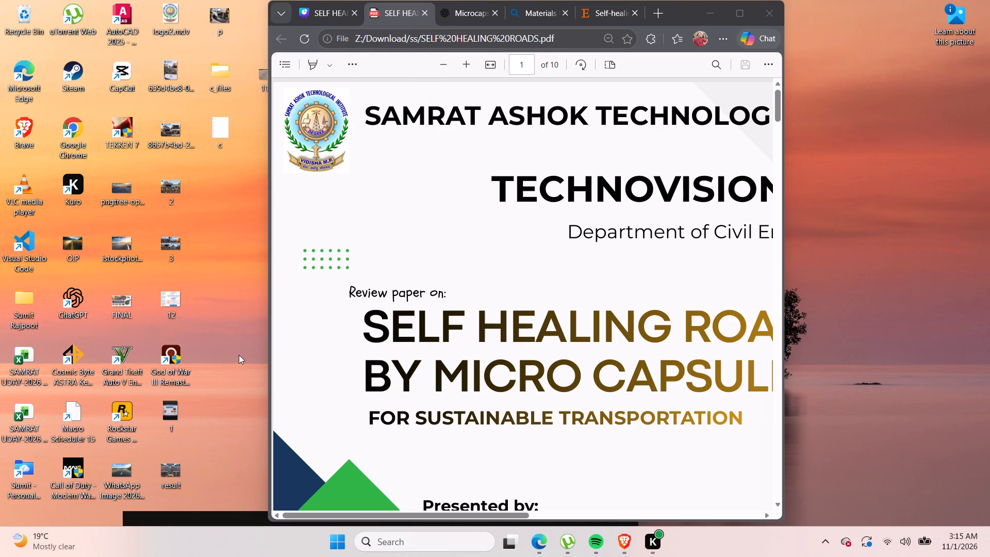
# Delete the image p from the desktop.
pyautogui.click(221, 17)
pyautogui.rightClick(219, 18)
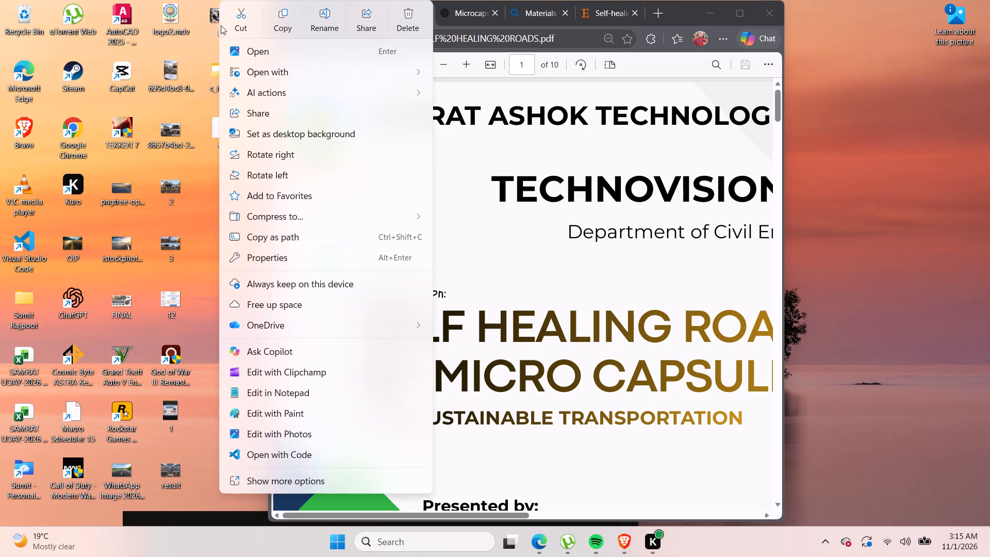
pyautogui.click(397, 28)
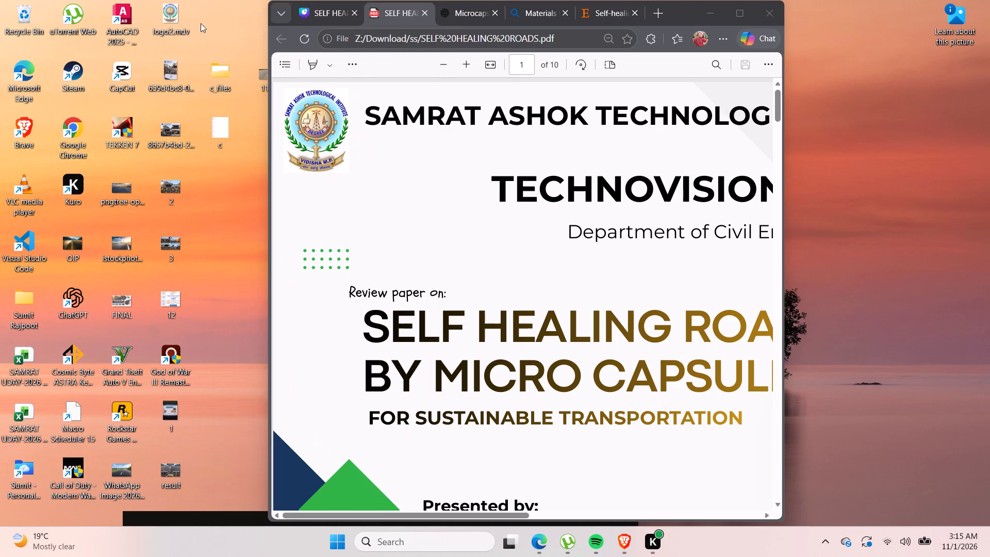
# Delete the desktop images 2, 3 and 12 along with the two images with long code-like names above them.
pyautogui.moveTo(206, 42); pyautogui.dragTo(151, 297)
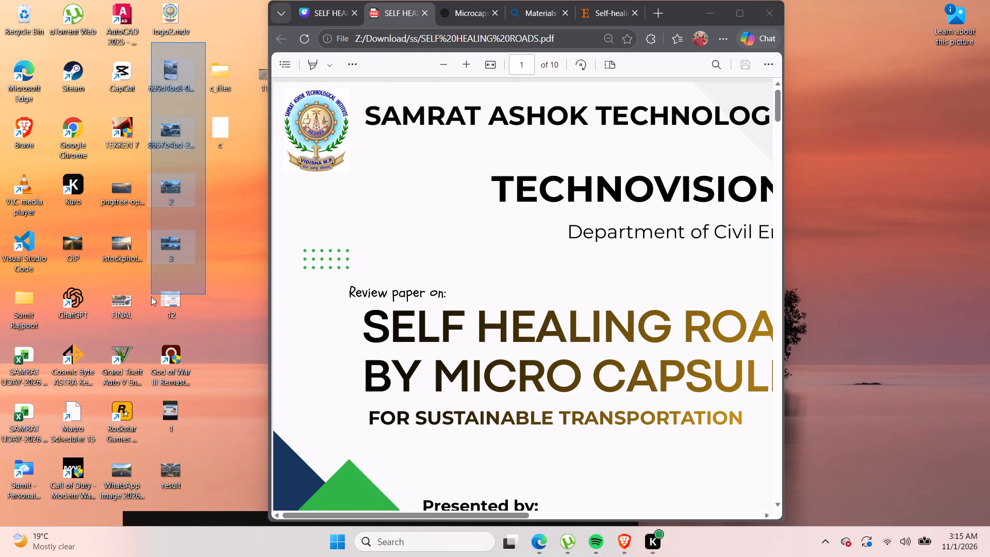
pyautogui.moveTo(151, 297); pyautogui.dragTo(153, 322)
pyautogui.rightClick(155, 320)
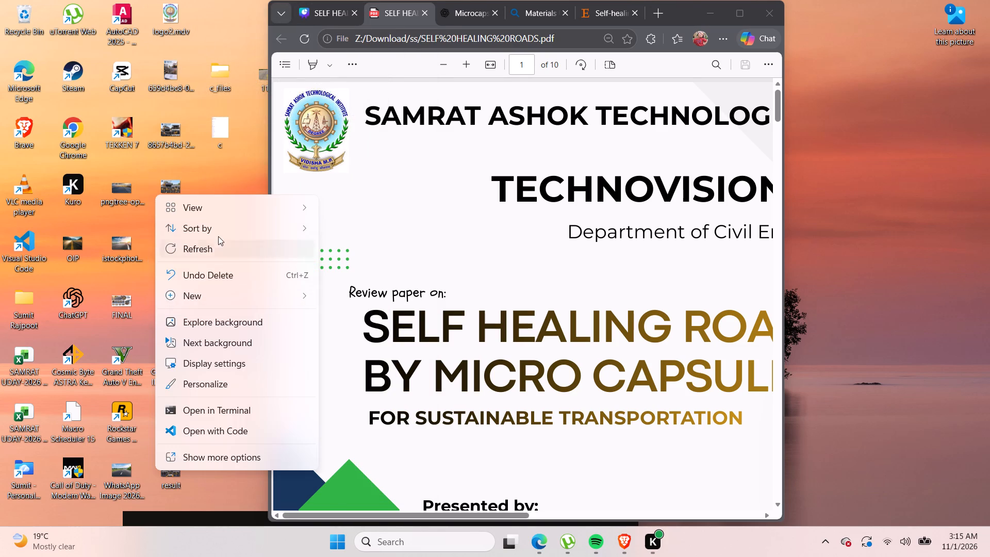
pyautogui.click(238, 189)
pyautogui.moveTo(210, 314); pyautogui.dragTo(210, 313)
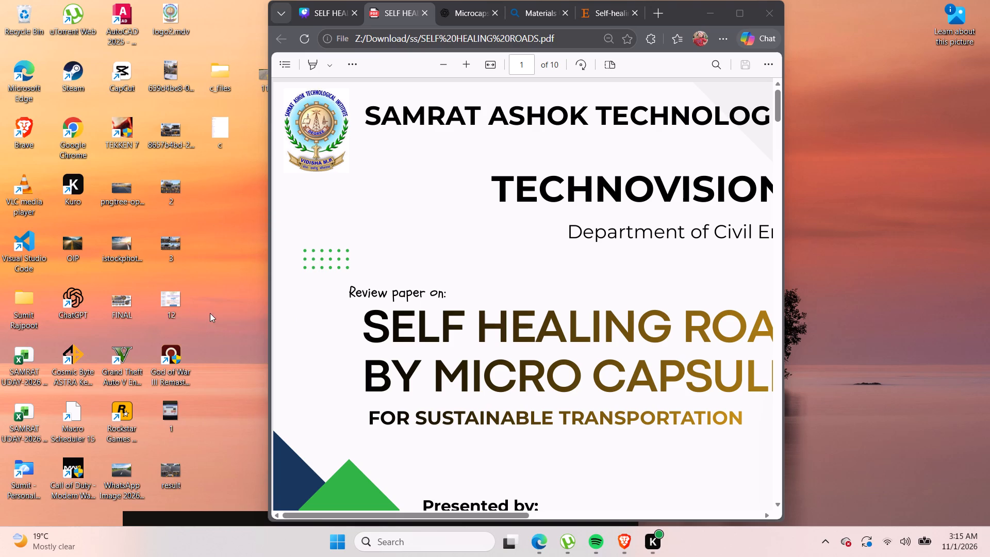
pyautogui.moveTo(210, 313); pyautogui.dragTo(154, 106)
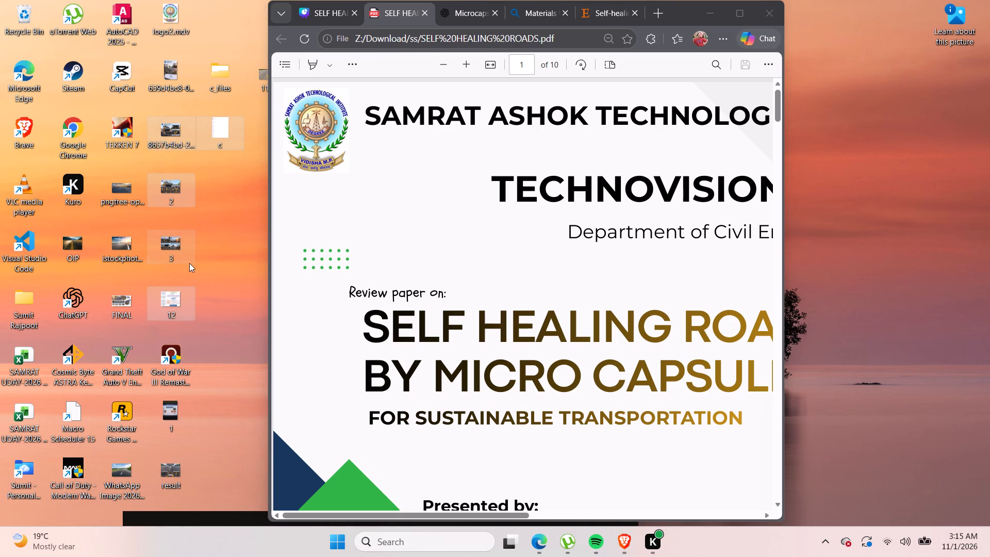
pyautogui.click(215, 326)
pyautogui.moveTo(198, 325); pyautogui.dragTo(185, 320)
pyautogui.moveTo(181, 321); pyautogui.dragTo(172, 311)
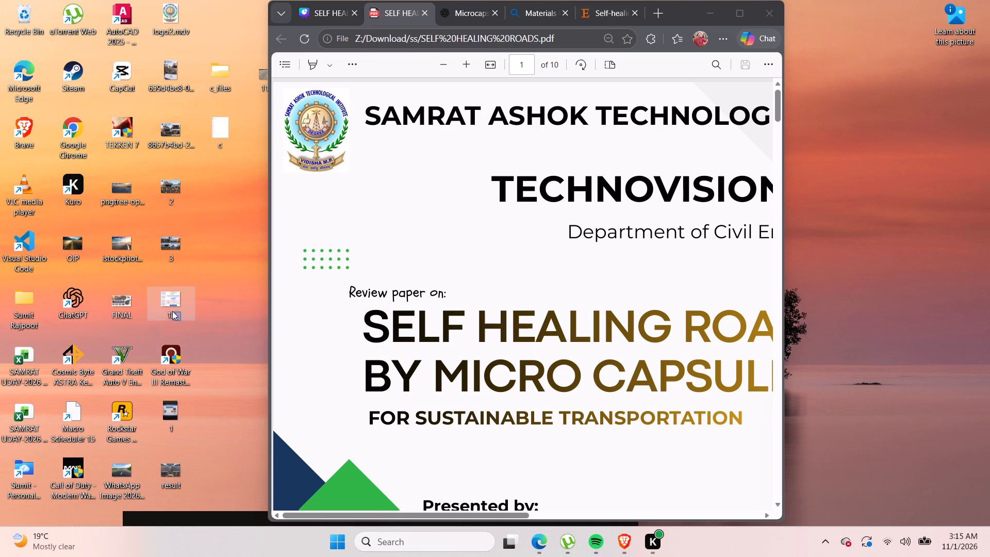
pyautogui.moveTo(172, 311); pyautogui.dragTo(167, 76)
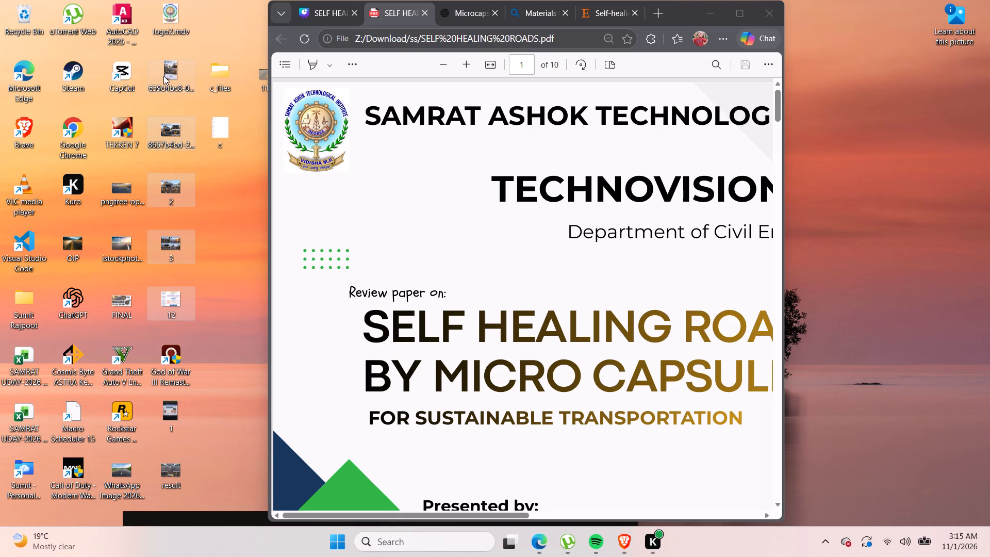
pyautogui.rightClick(163, 76)
pyautogui.click(350, 27)
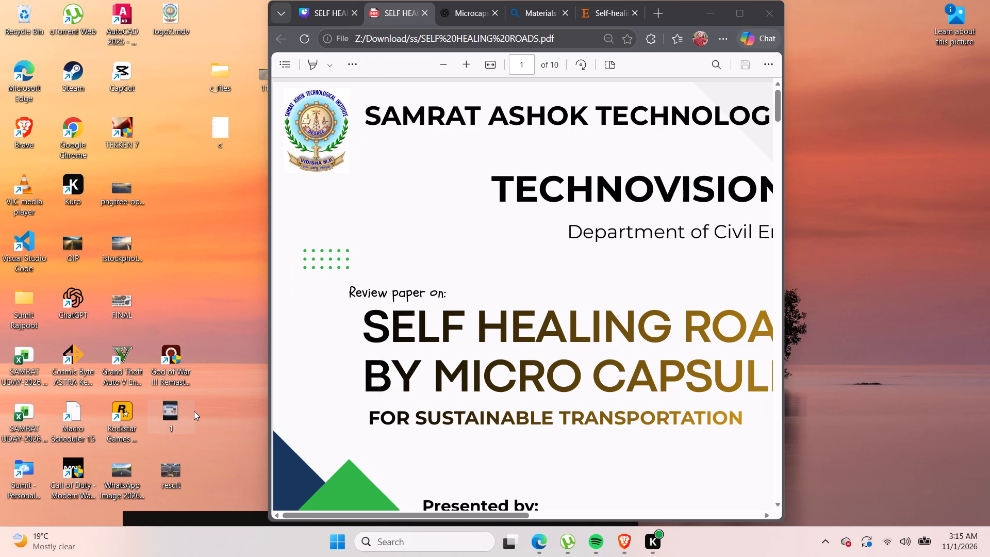
# Rearrange the desktop icons, putting logo2.mdv directly above the God of War III shortcut and image 1 directly above result.
pyautogui.moveTo(194, 411); pyautogui.dragTo(159, 458)
pyautogui.moveTo(169, 476); pyautogui.dragTo(176, 145)
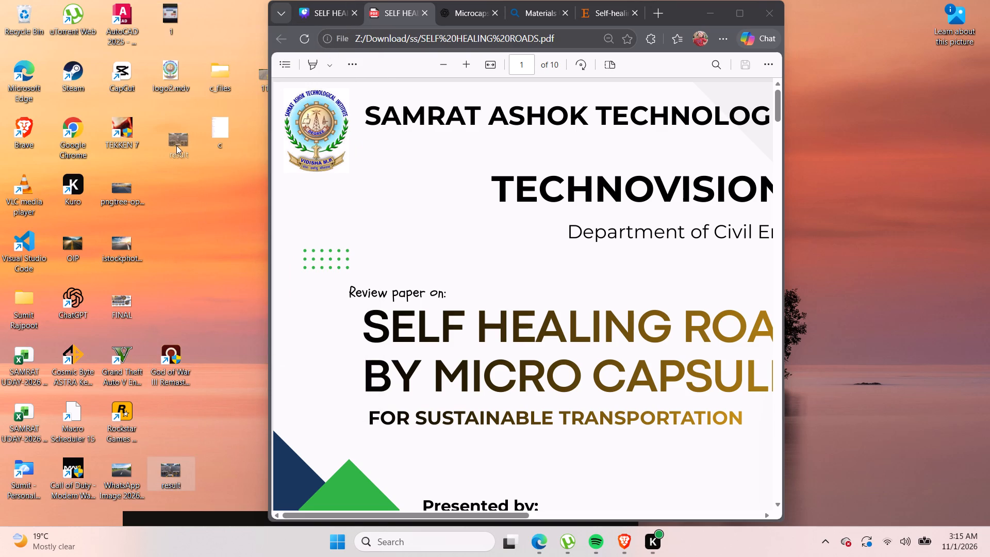
pyautogui.moveTo(176, 145); pyautogui.dragTo(169, 145)
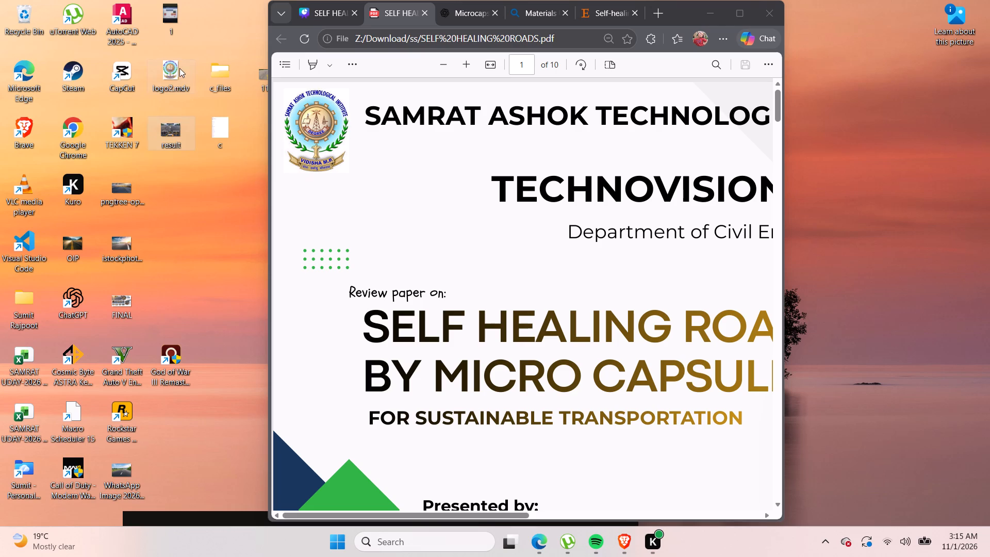
pyautogui.moveTo(179, 68); pyautogui.dragTo(180, 276)
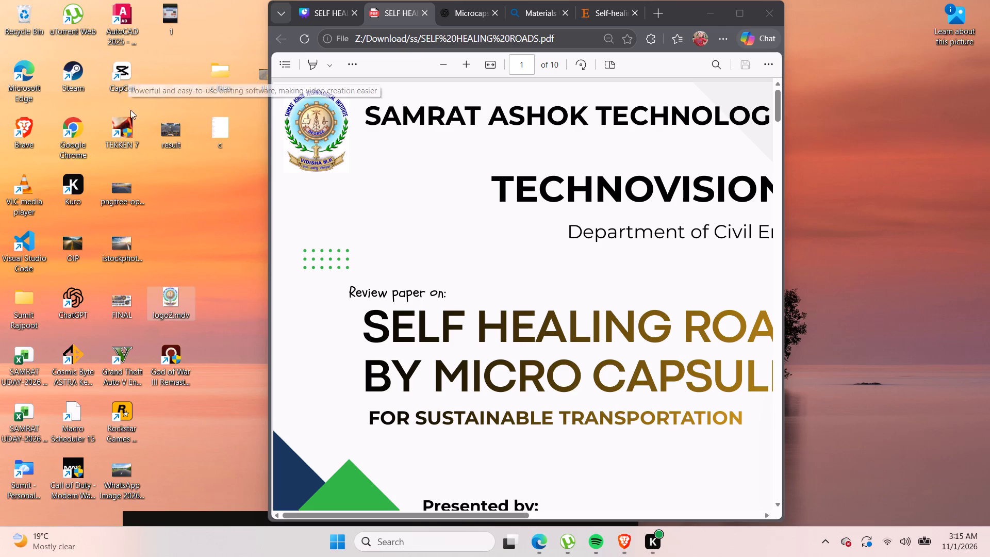
pyautogui.moveTo(170, 13); pyautogui.dragTo(169, 64)
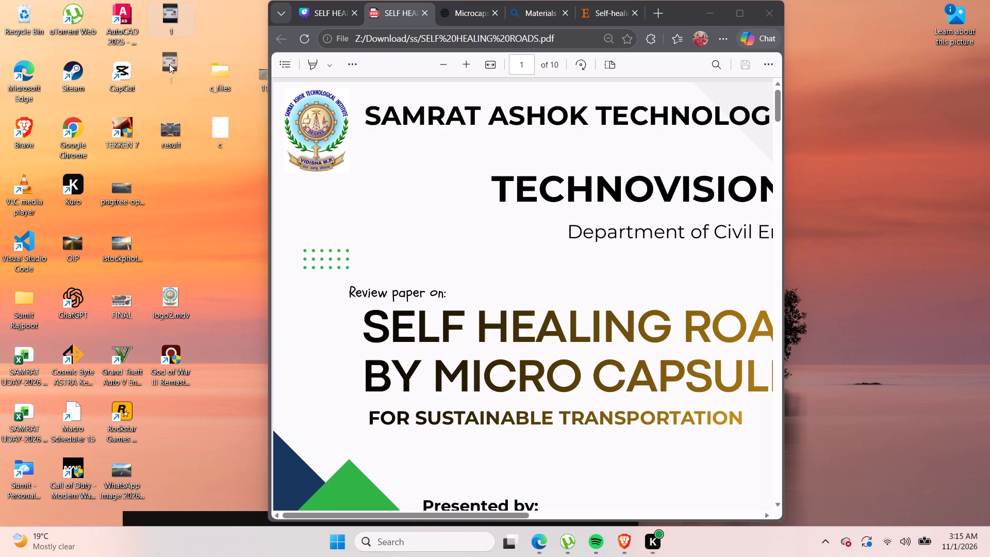
pyautogui.moveTo(169, 64); pyautogui.dragTo(174, 95)
# Delete the images 1 and result from the desktop, one after the other.
pyautogui.moveTo(195, 43); pyautogui.dragTo(162, 140)
pyautogui.rightClick(163, 142)
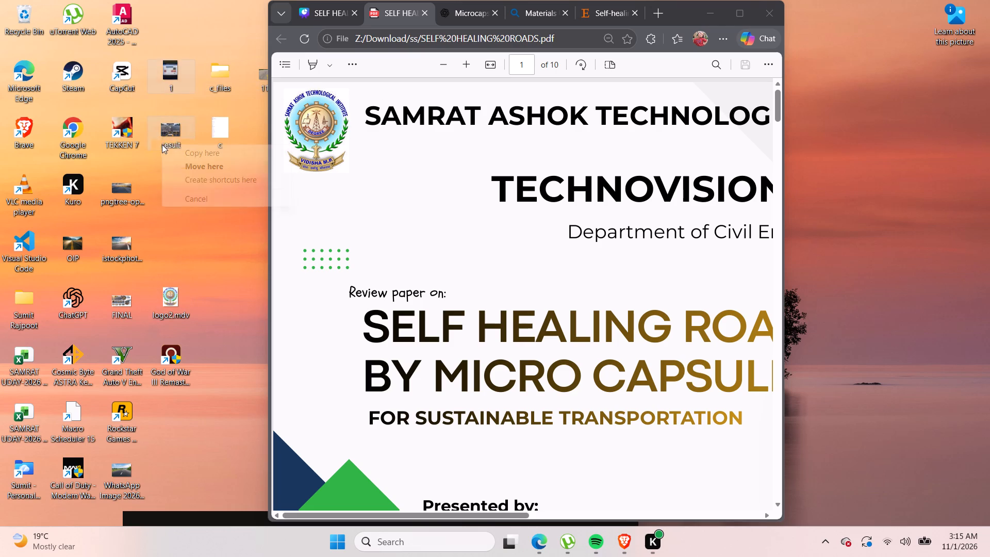
pyautogui.click(179, 122)
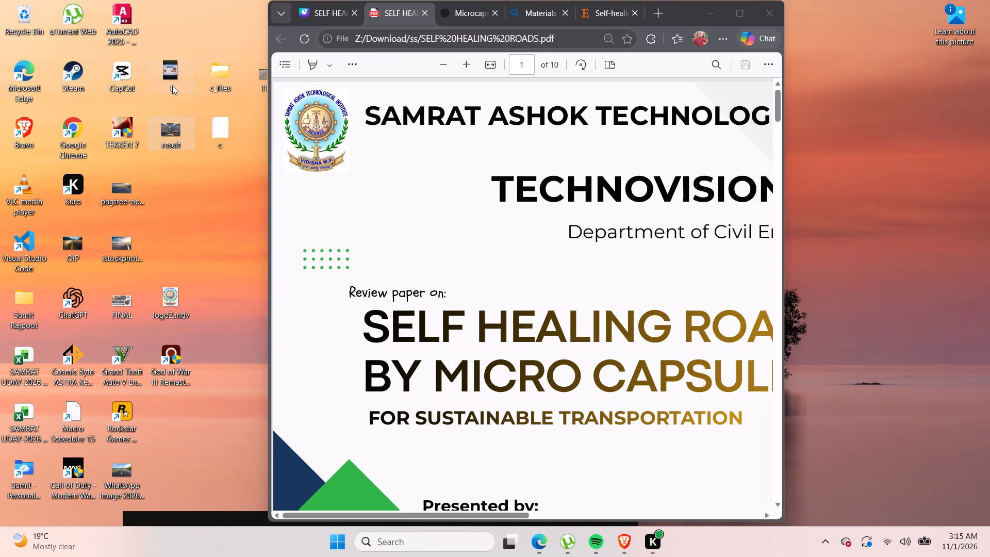
pyautogui.rightClick(169, 75)
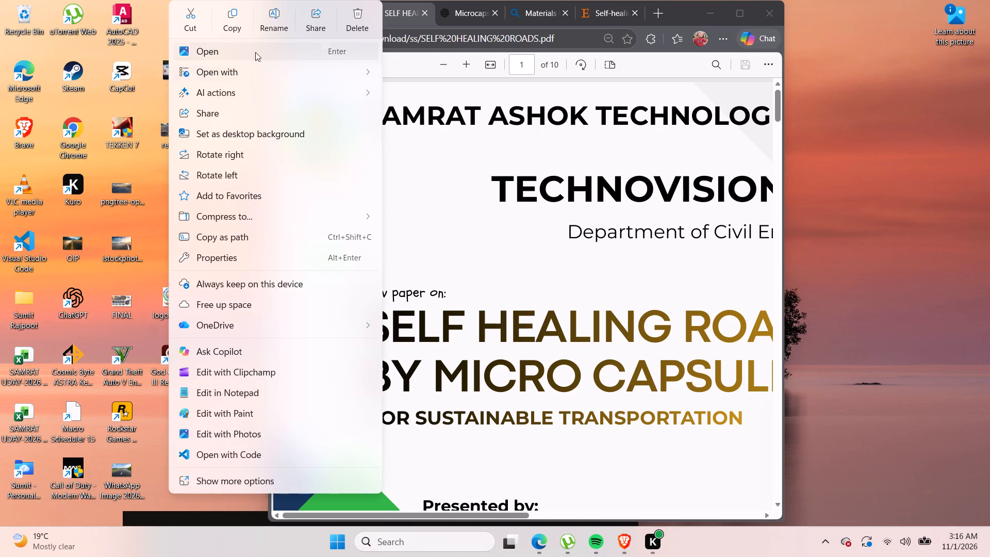
pyautogui.click(360, 18)
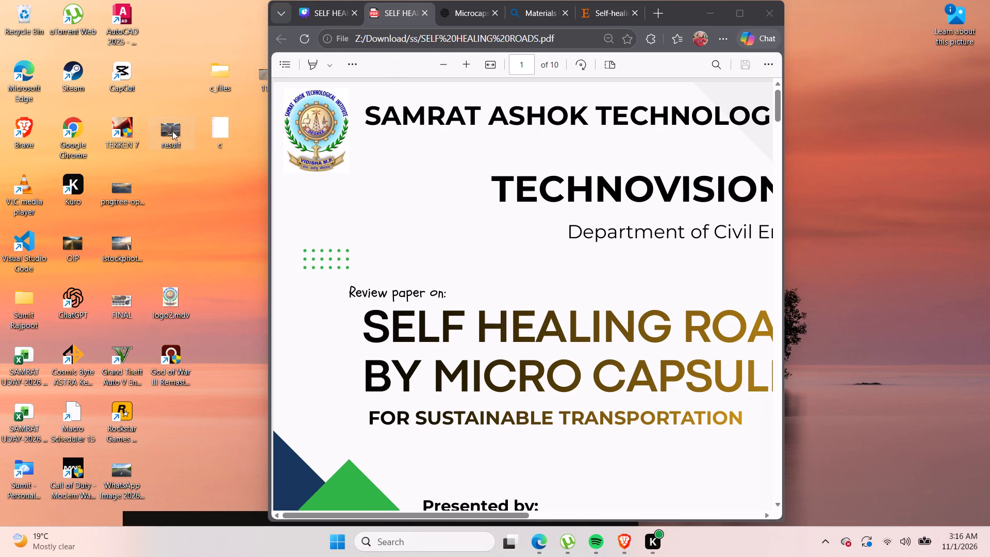
pyautogui.click(170, 132)
pyautogui.moveTo(175, 137); pyautogui.dragTo(172, 142, button='right')
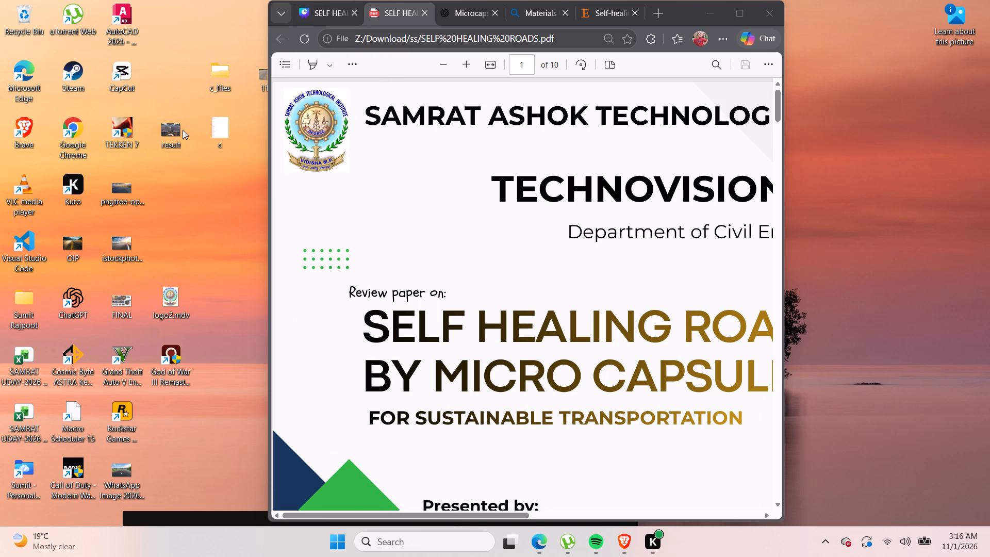
pyautogui.click(183, 130)
pyautogui.rightClick(183, 132)
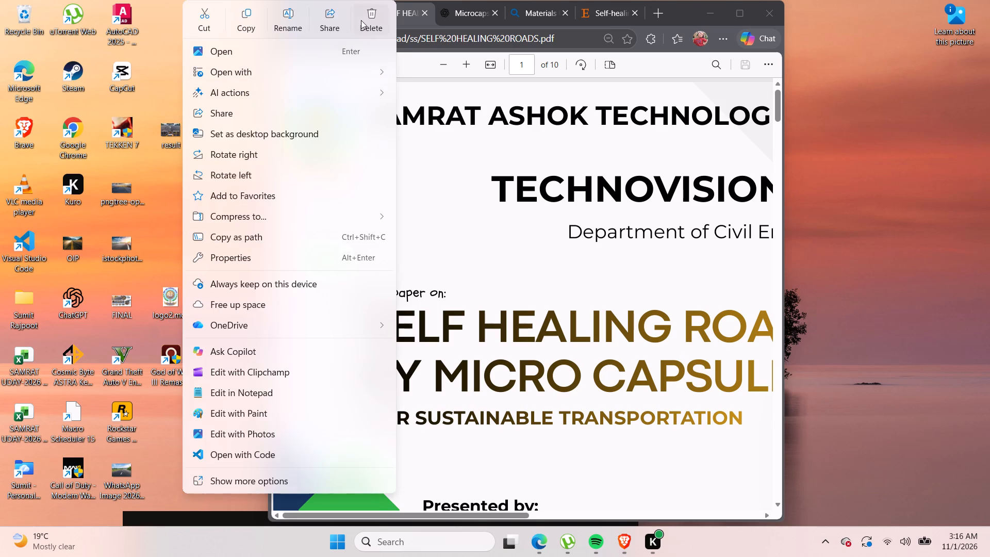
pyautogui.click(361, 20)
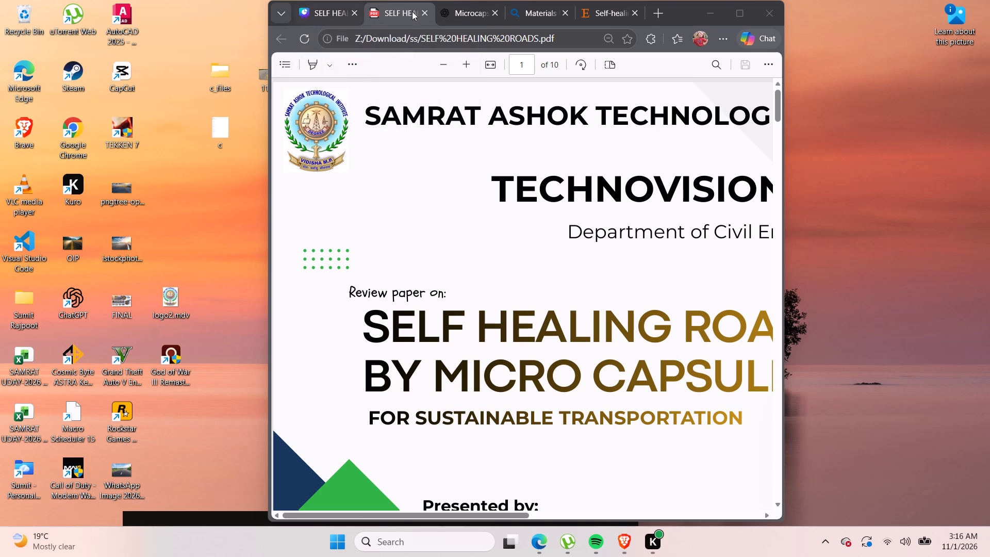
# Move the browser window aside to uncover the image 1122 and delete that image from the desktop.
pyautogui.moveTo(676, 8); pyautogui.dragTo(774, 10)
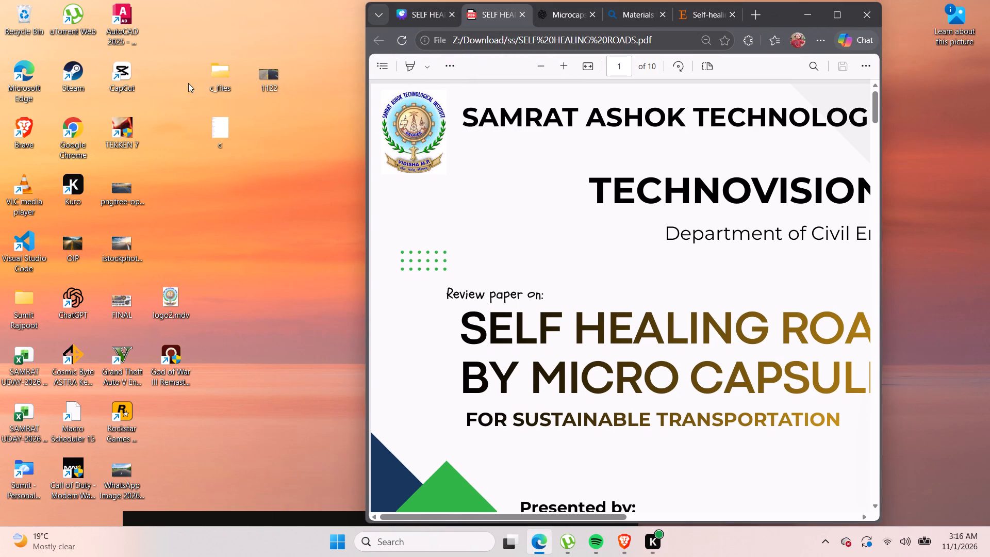
pyautogui.click(278, 82)
pyautogui.rightClick(277, 83)
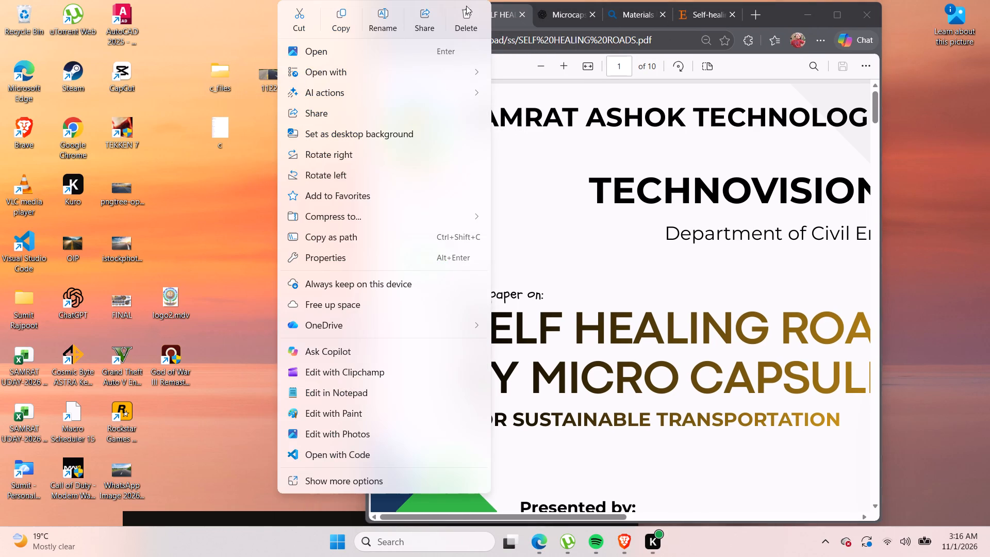
pyautogui.click(464, 6)
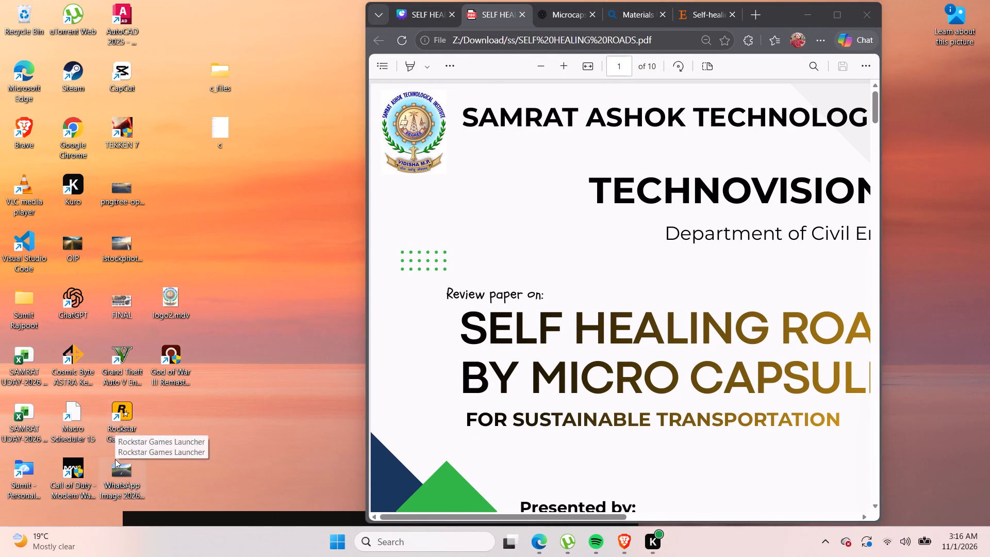
# Delete the WhatsApp image from below the Rockstar Games shortcut on the desktop.
pyautogui.click(118, 482)
pyautogui.rightClick(121, 475)
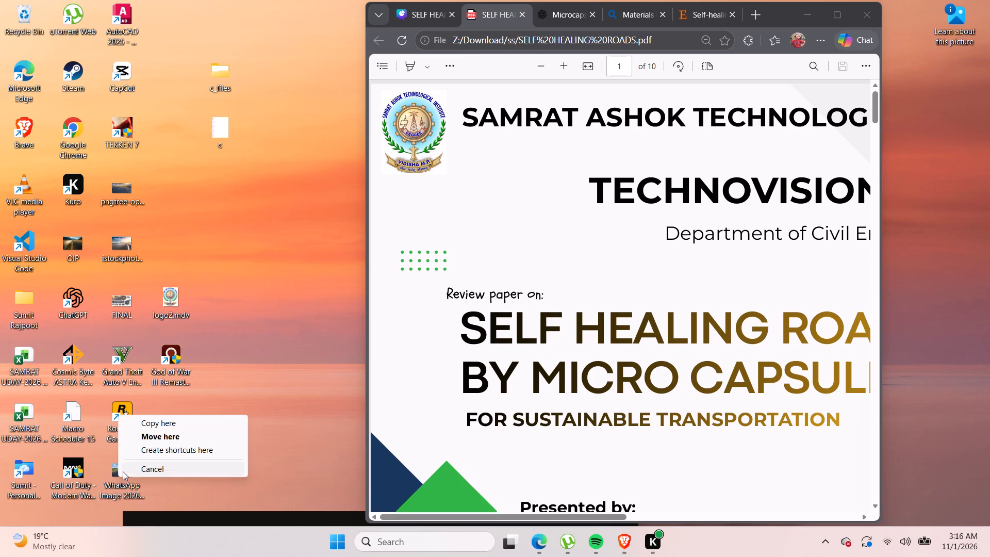
pyautogui.click(298, 406)
pyautogui.rightClick(125, 487)
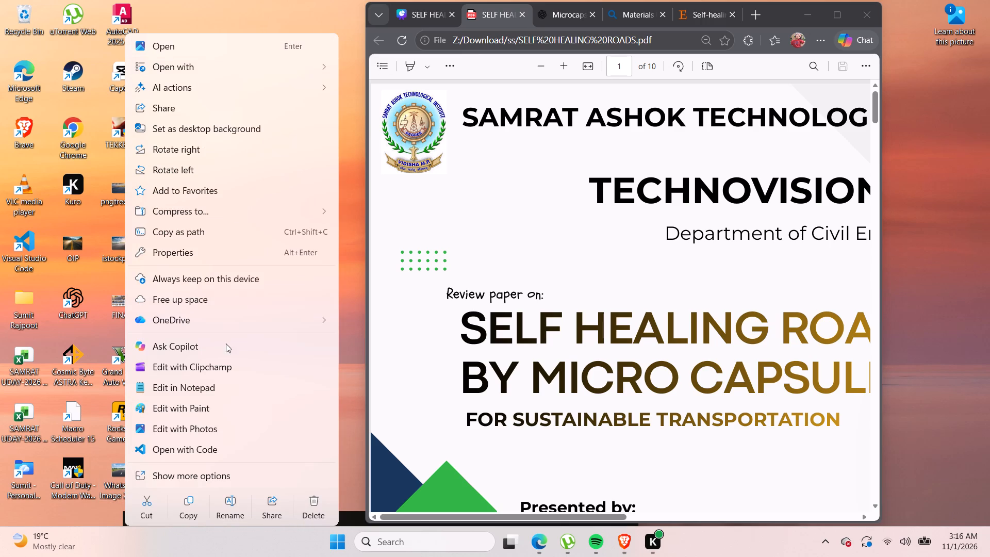
pyautogui.click(315, 515)
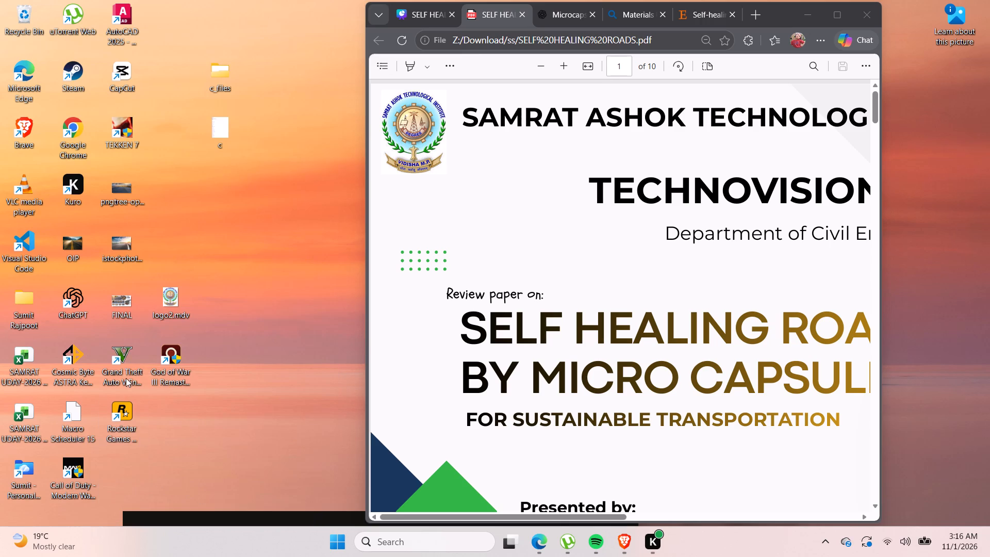
# Delete the istockphoto, pngtree and OIP images from the desktop one by one.
pyautogui.rightClick(124, 249)
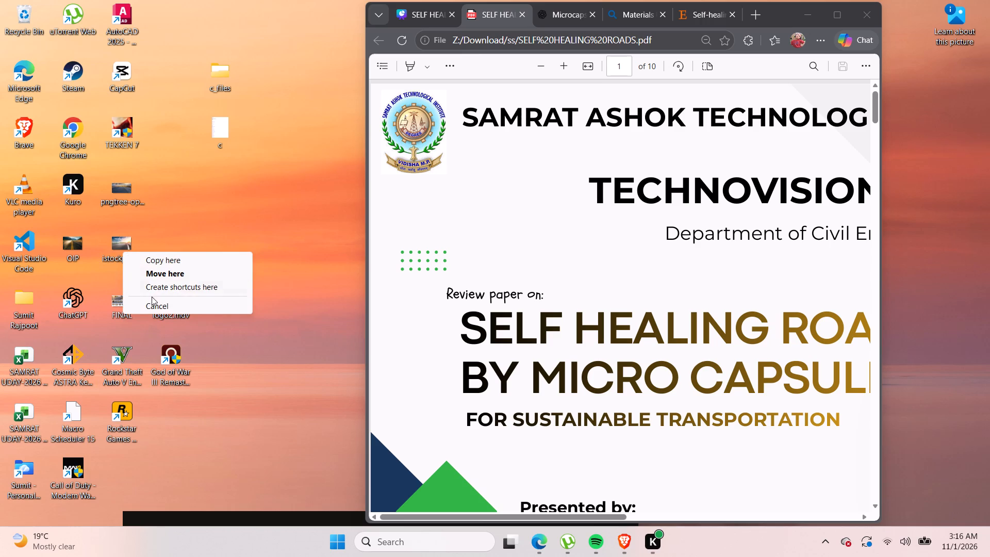
pyautogui.rightClick(121, 242)
pyautogui.rightClick(117, 247)
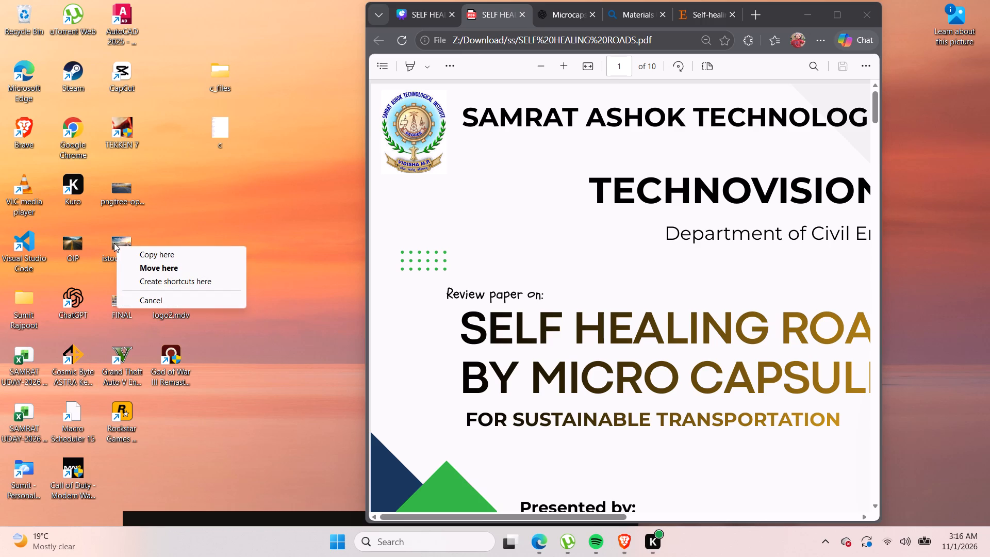
pyautogui.rightClick(113, 240)
pyautogui.click(301, 14)
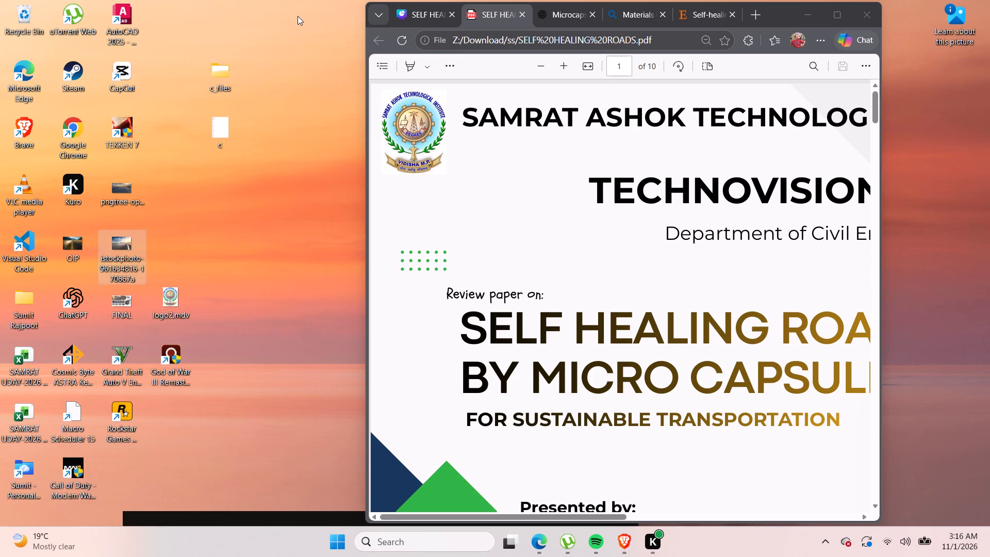
pyautogui.rightClick(113, 189)
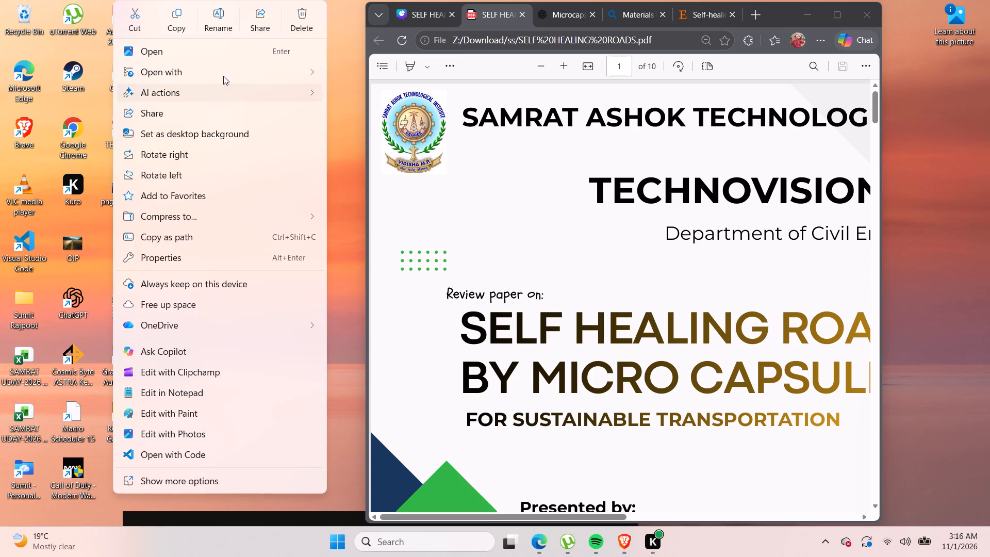
pyautogui.click(308, 8)
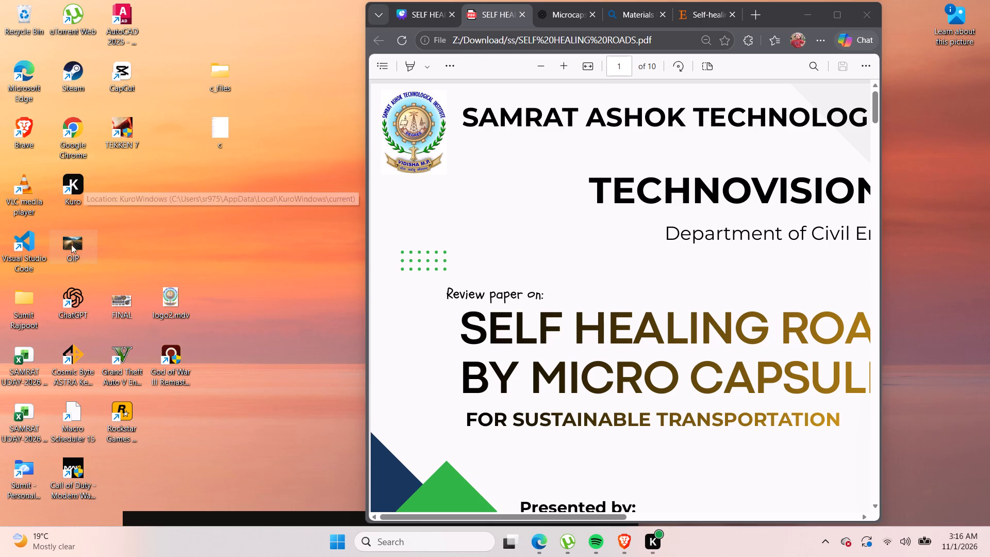
pyautogui.rightClick(73, 249)
pyautogui.click(268, 89)
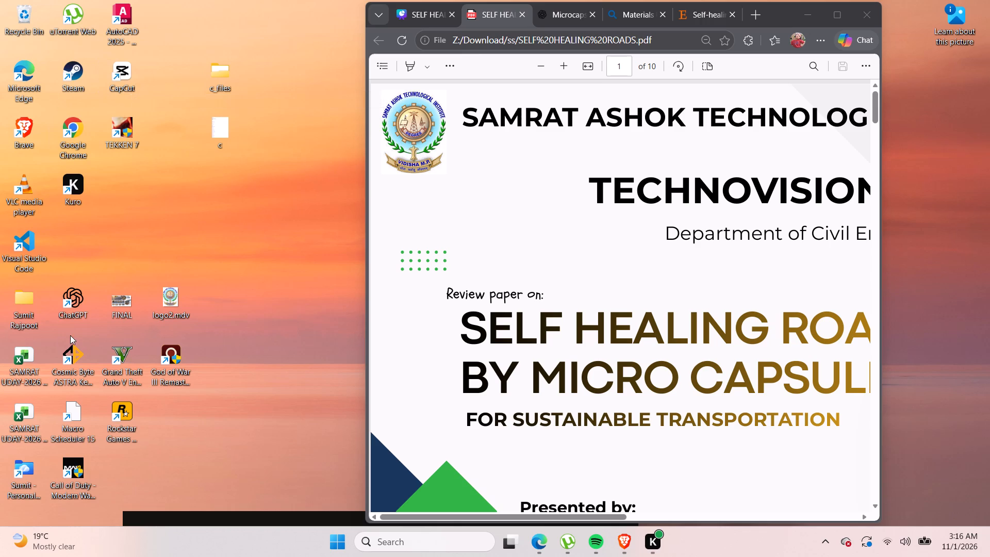
pyautogui.click(158, 243)
# Delete the HTML file c from the desktop along with its companion folder c_files.
pyautogui.doubleClick(223, 124)
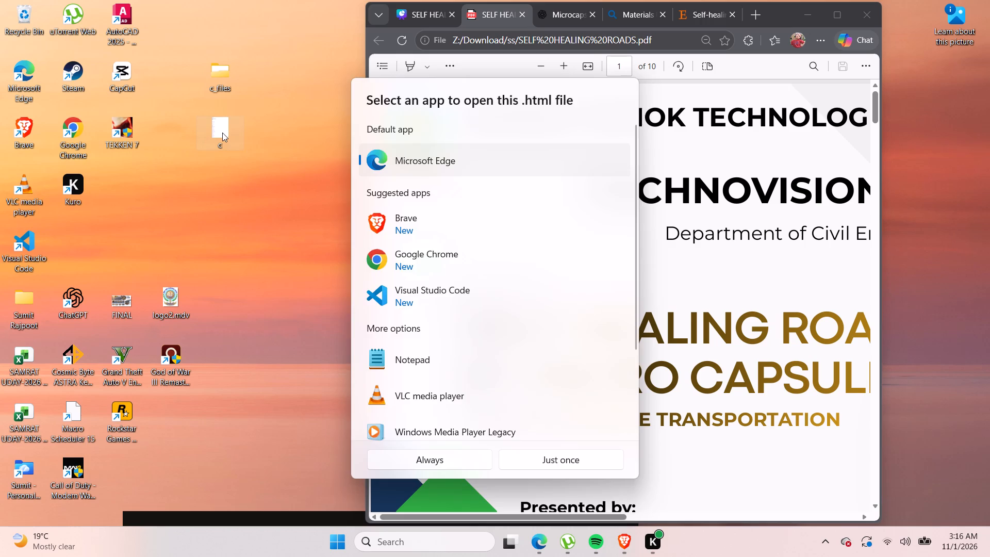
pyautogui.click(223, 133)
pyautogui.rightClick(221, 139)
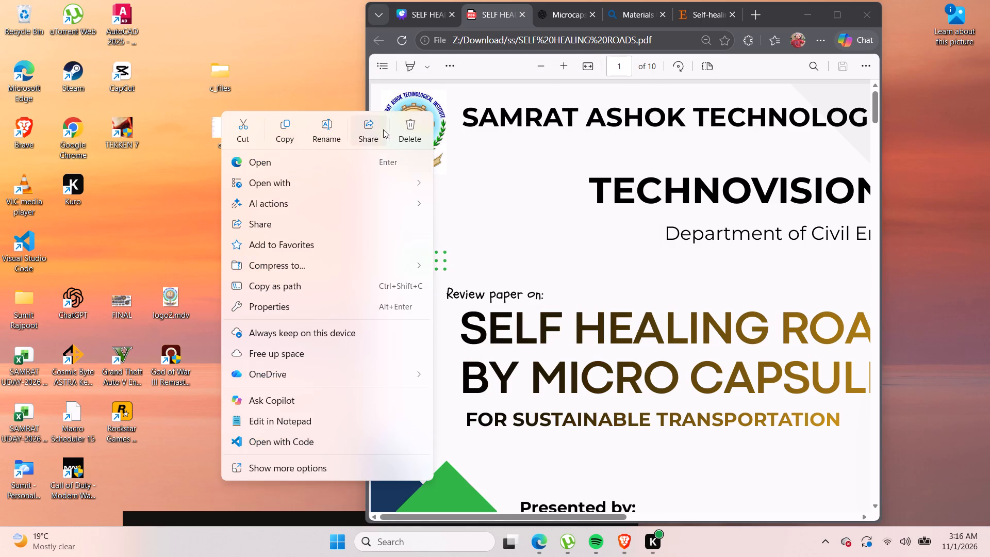
pyautogui.click(394, 131)
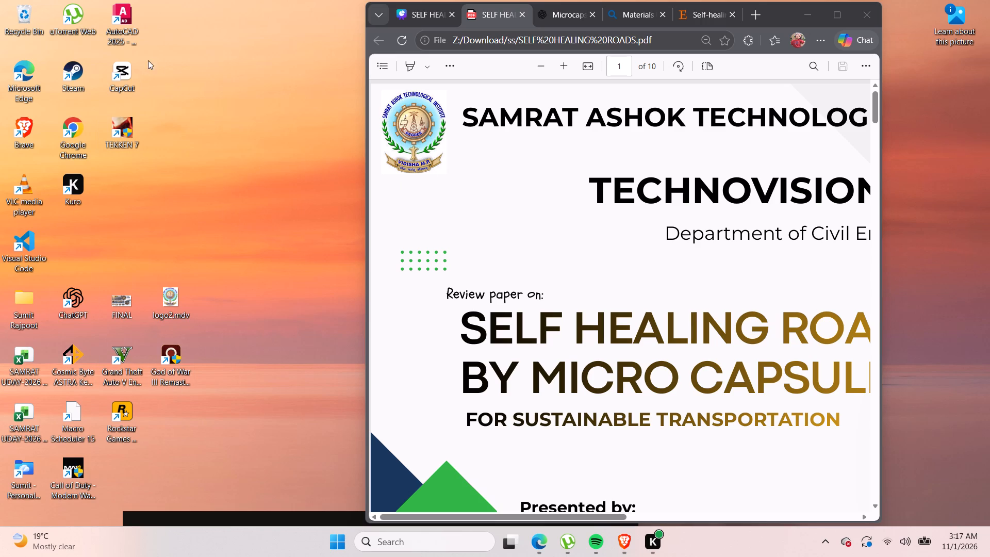
# Save a copy of the open presentation PDF to the Desktop under the name SELF HEALING ROADS.
pyautogui.click(492, 14)
pyautogui.click(866, 64)
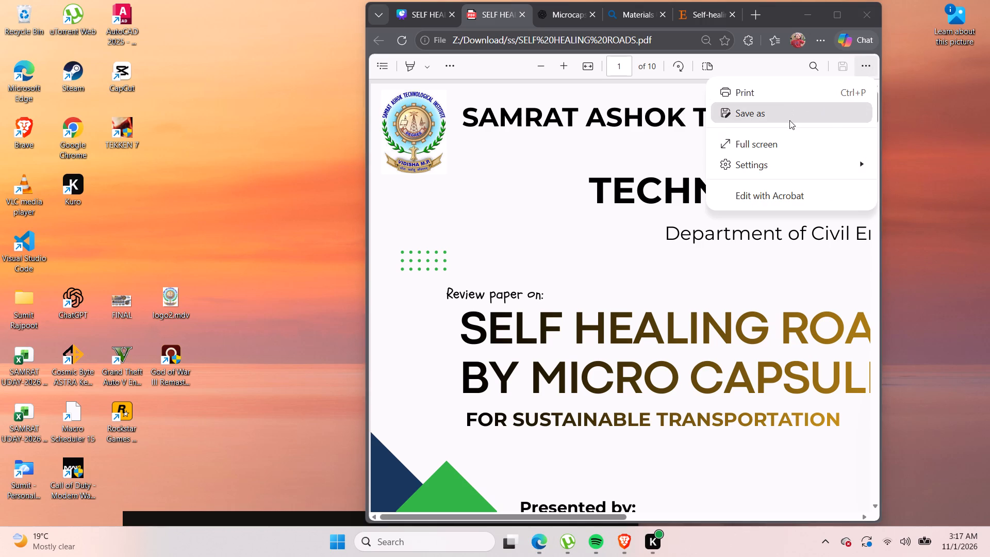
pyautogui.click(789, 122)
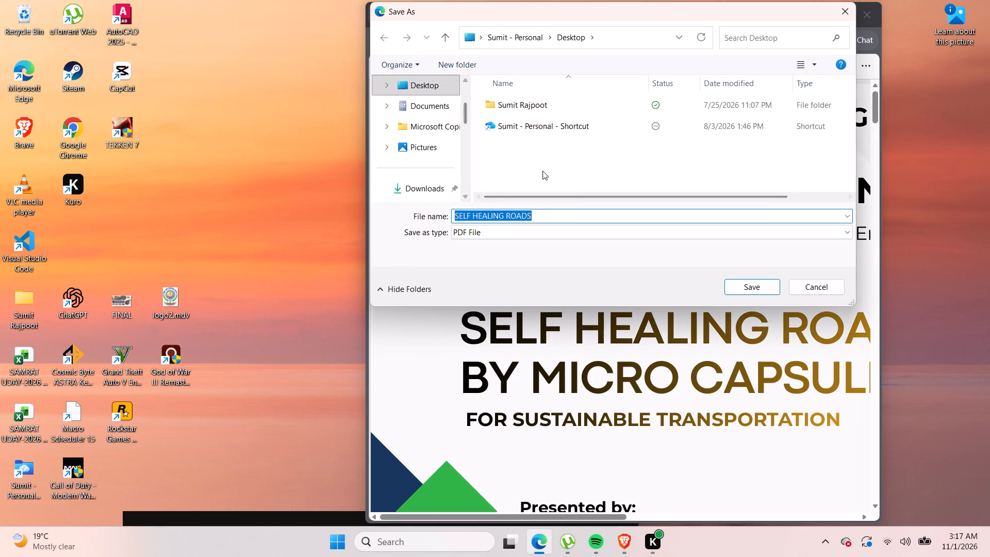
pyautogui.click(752, 288)
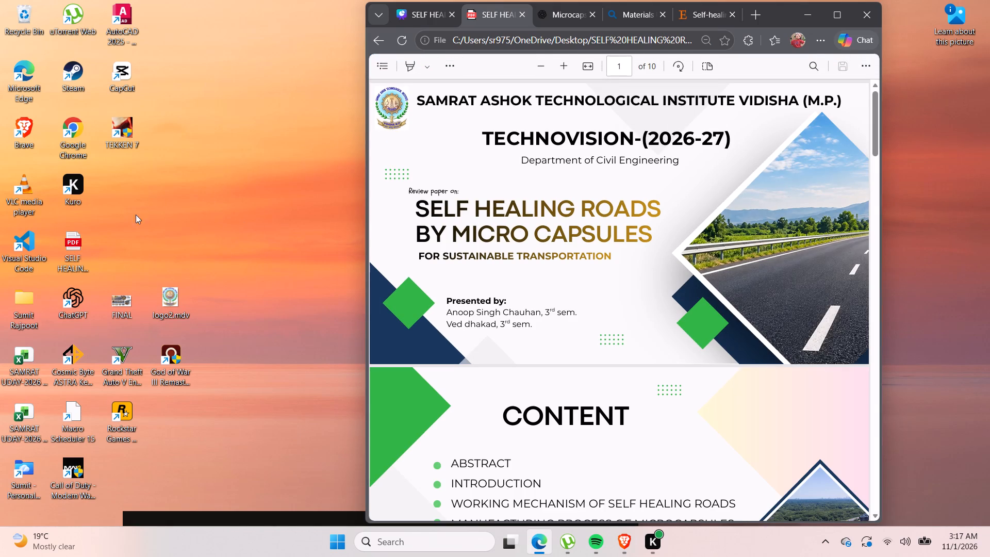
# Share the SELF HEALING ROADS PDF from the desktop through OneDrive and move the sharing window off the browser tabs.
pyautogui.click(68, 243)
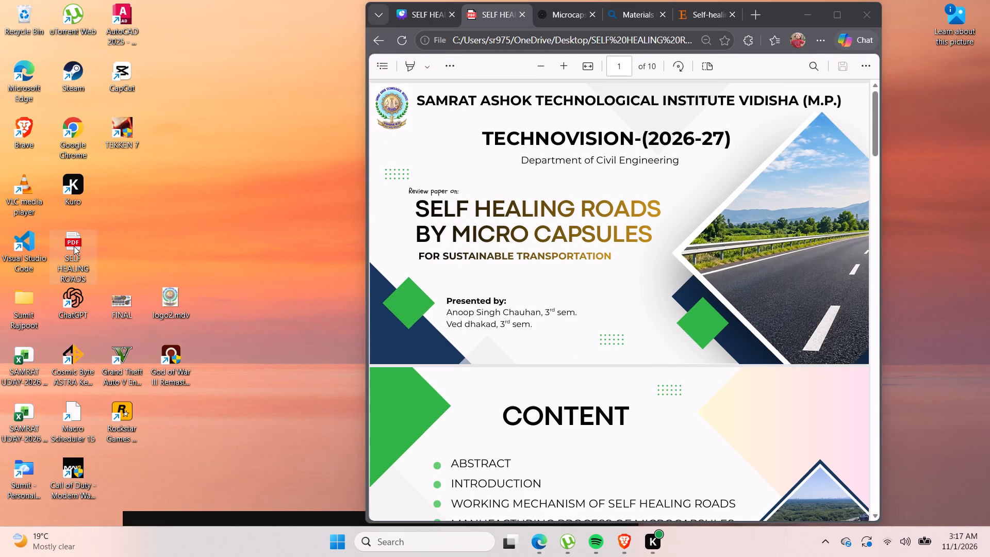
pyautogui.rightClick(74, 246)
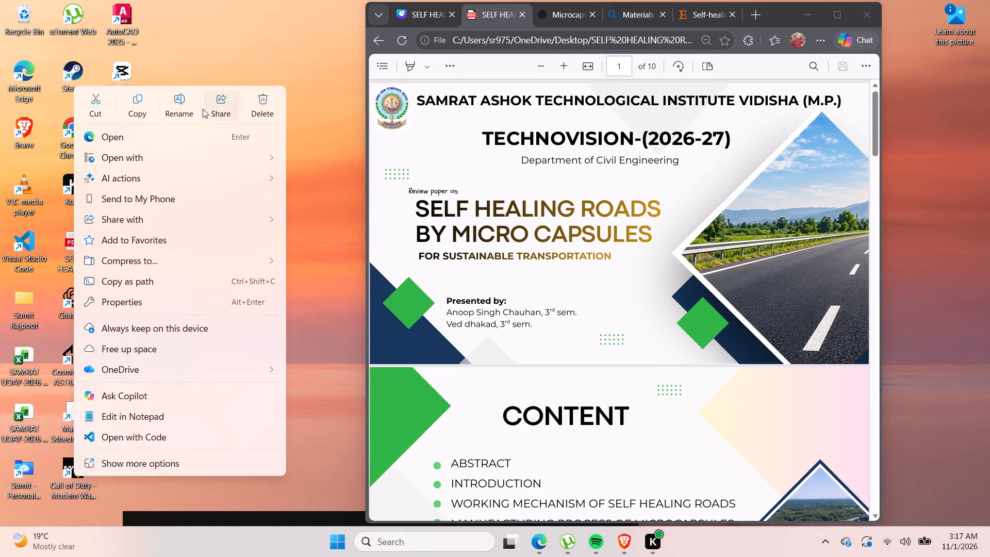
pyautogui.click(227, 113)
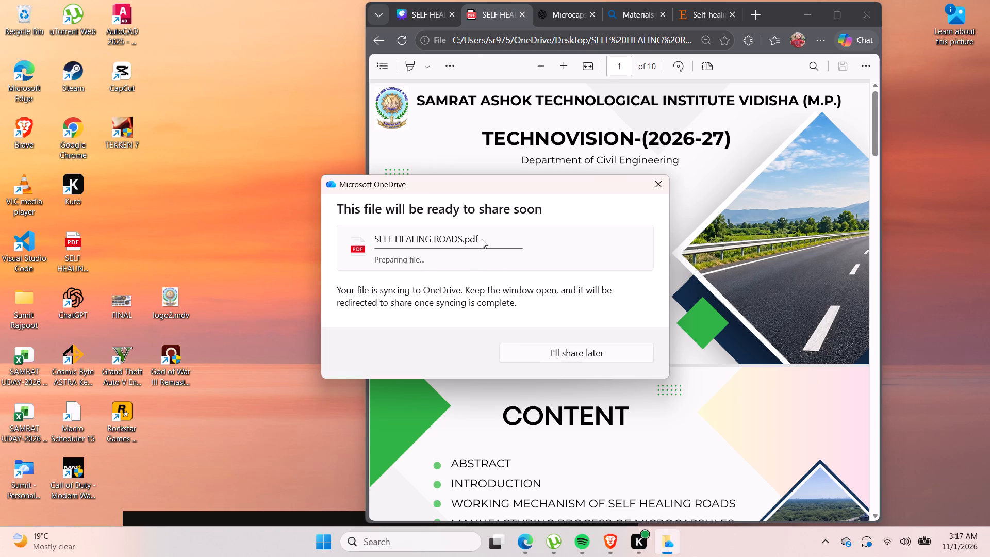
pyautogui.moveTo(509, 185); pyautogui.dragTo(436, 185)
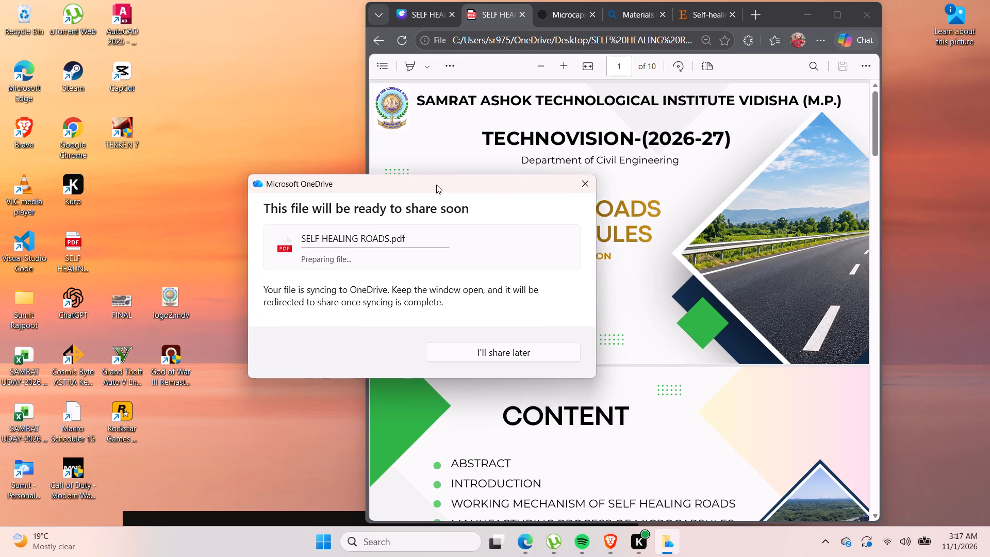
pyautogui.moveTo(436, 185); pyautogui.dragTo(329, 178)
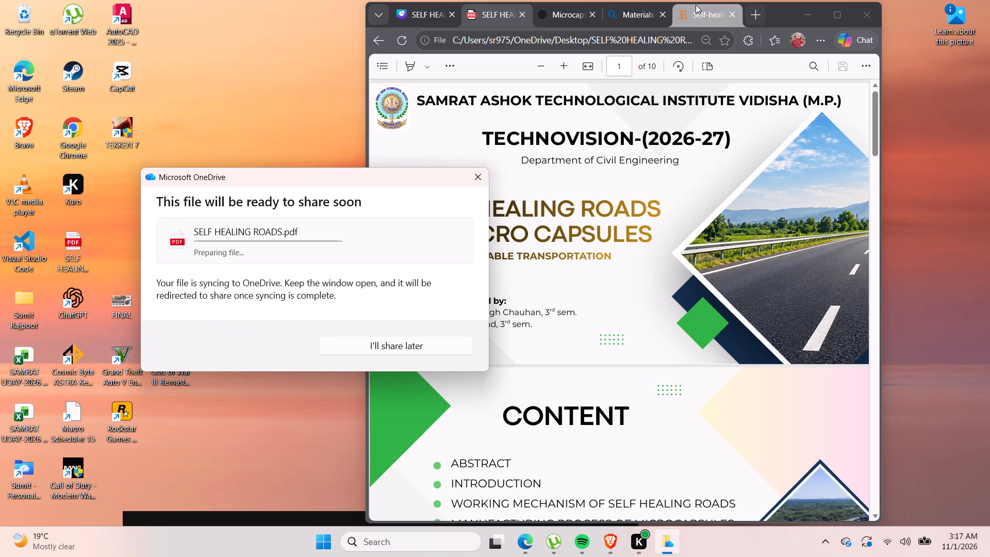
# Close the browser's article, Bing search, ChatGPT and PDF pages, leaving only the Canva presentation open.
pyautogui.click(695, 4)
pyautogui.click(731, 12)
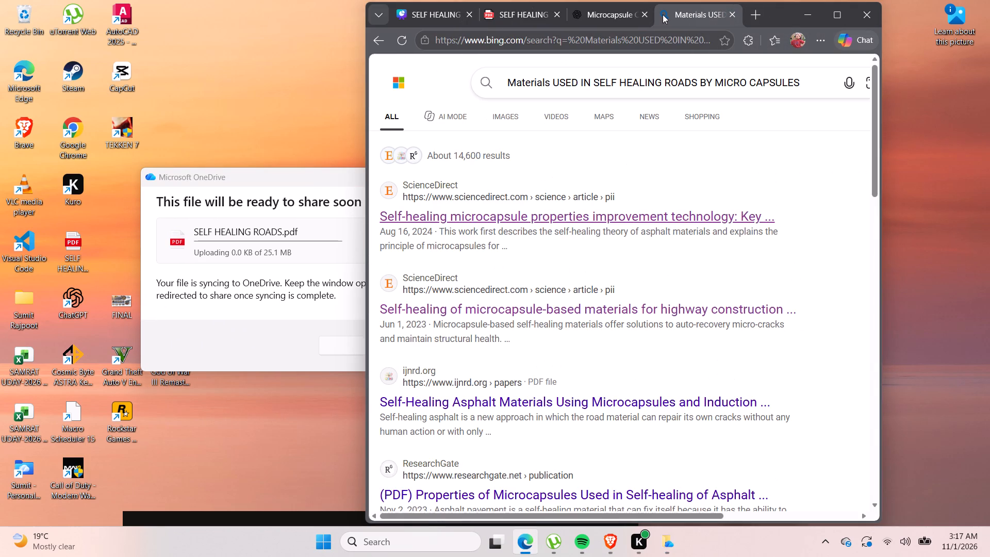
pyautogui.click(733, 14)
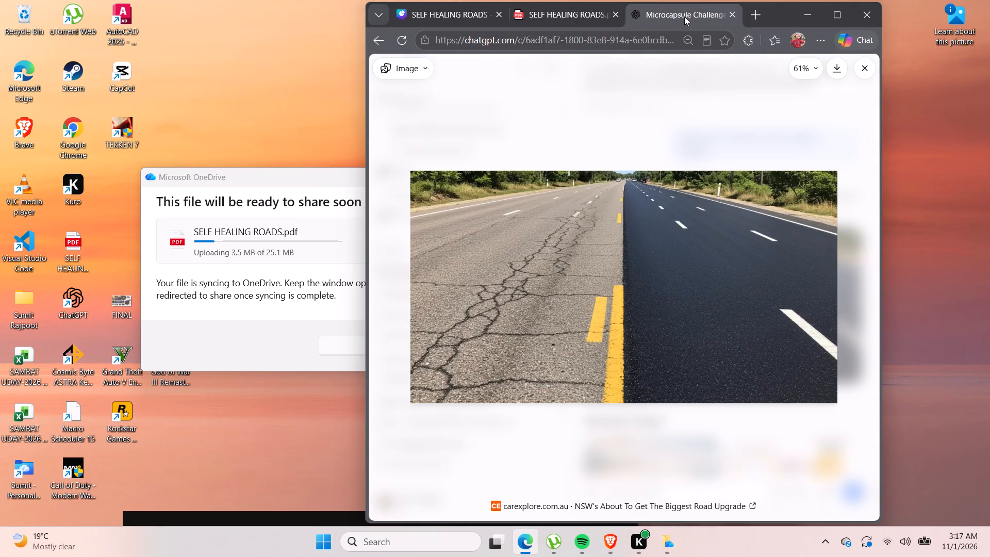
pyautogui.click(734, 18)
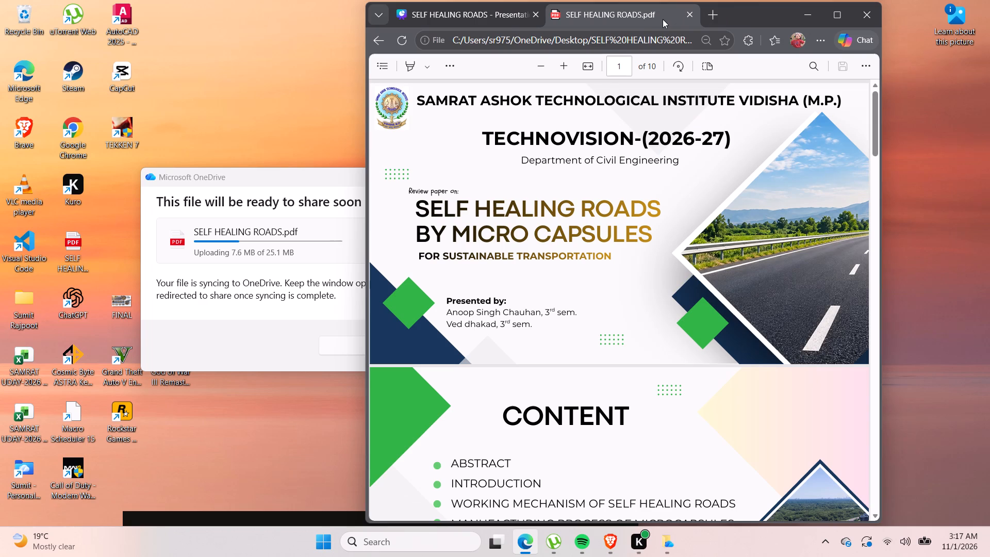
pyautogui.click(687, 11)
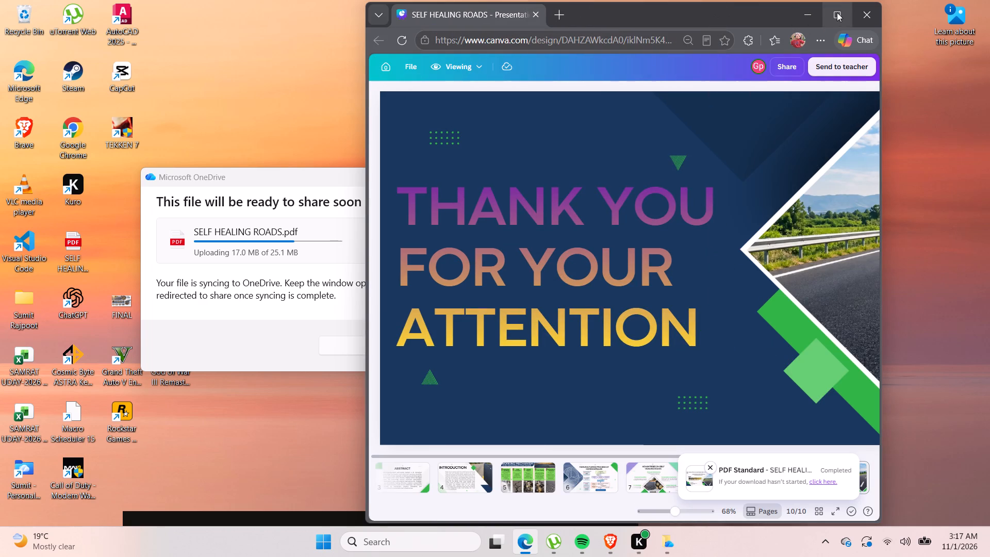
# Minimize the browser and move the OneDrive sharing window clear of the desktop icons.
pyautogui.click(807, 12)
pyautogui.moveTo(403, 176); pyautogui.dragTo(533, 160)
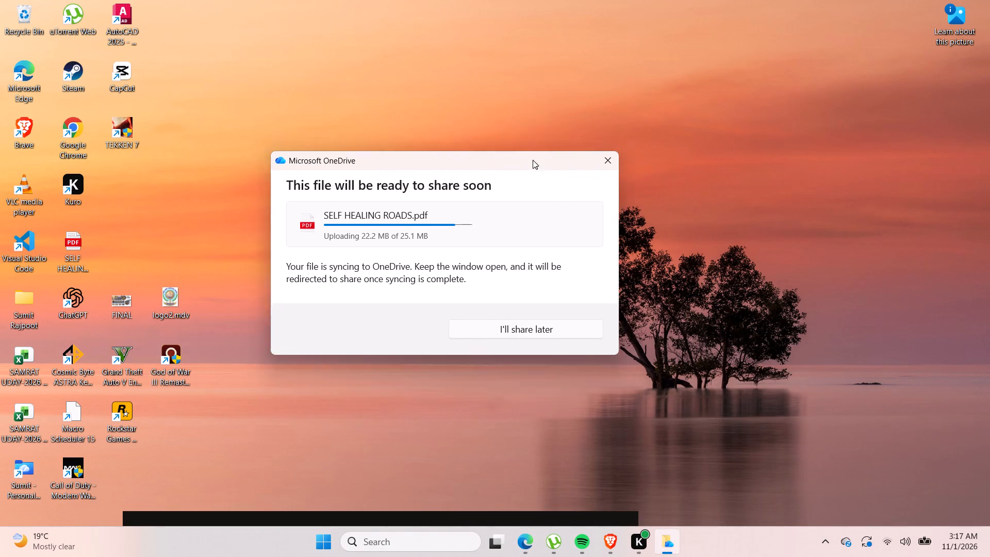
pyautogui.moveTo(533, 160); pyautogui.dragTo(684, 119)
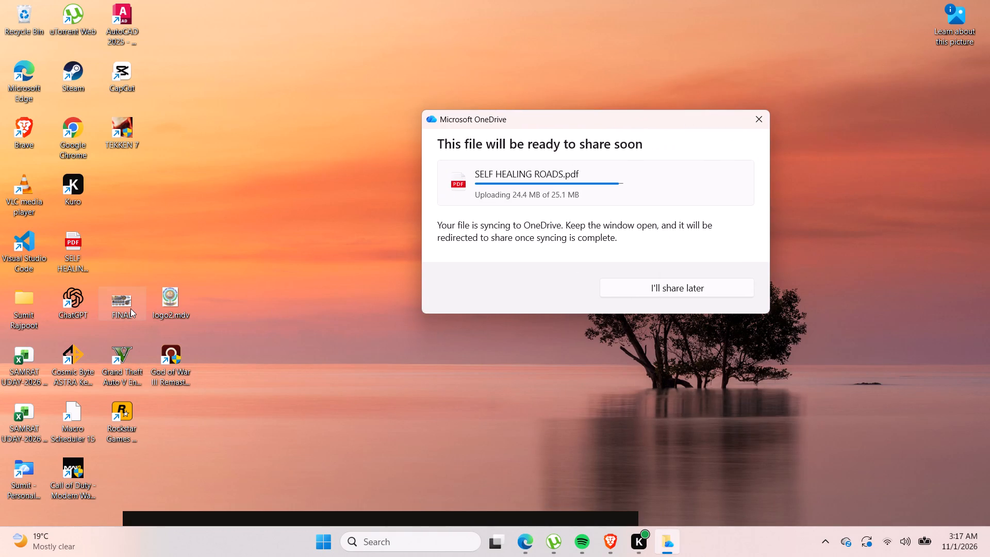
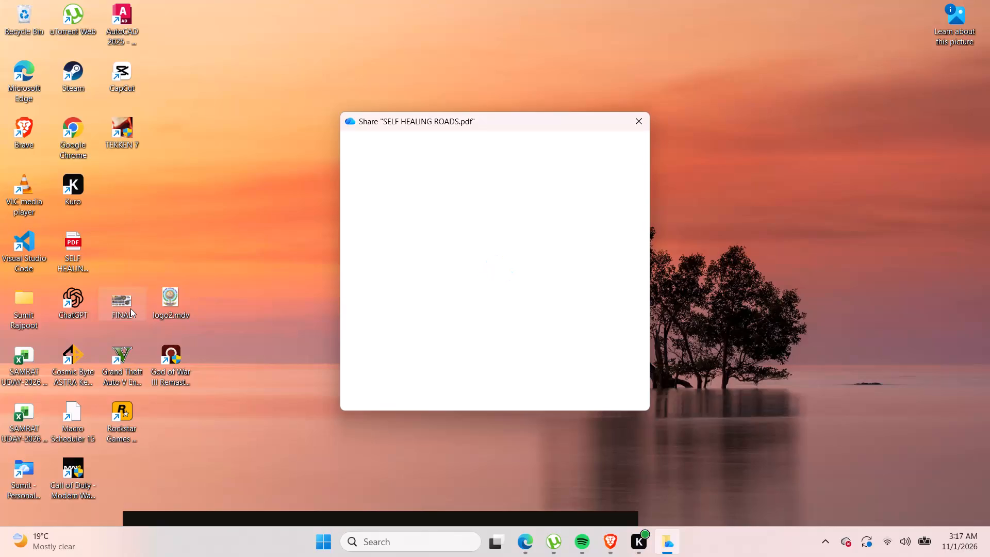
# Delete the FINAL image file from the desktop.
pyautogui.rightClick(130, 308)
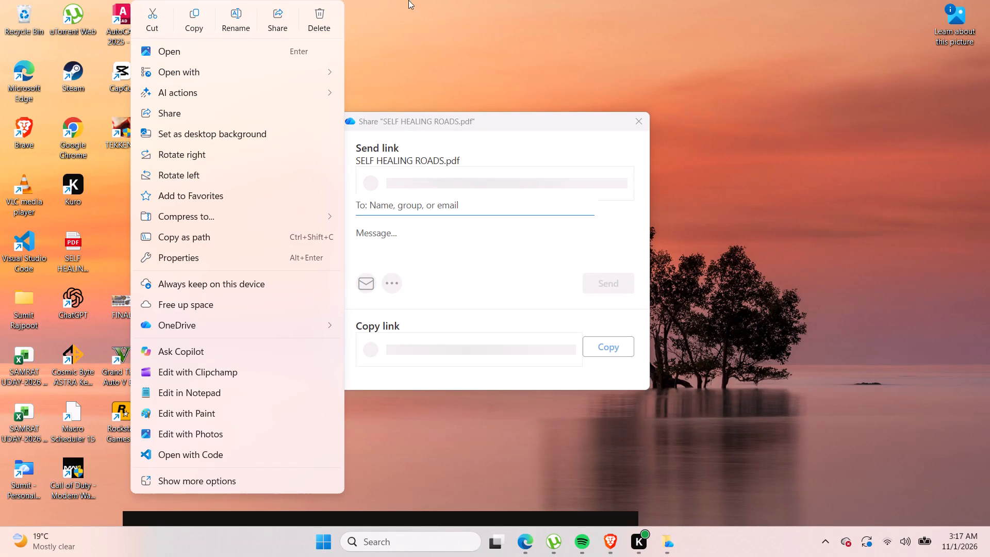
pyautogui.click(327, 13)
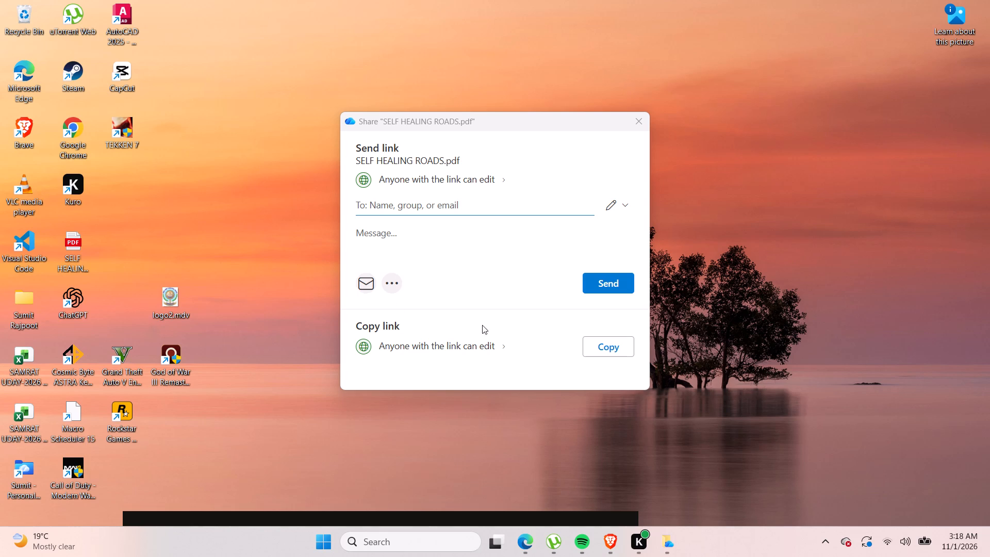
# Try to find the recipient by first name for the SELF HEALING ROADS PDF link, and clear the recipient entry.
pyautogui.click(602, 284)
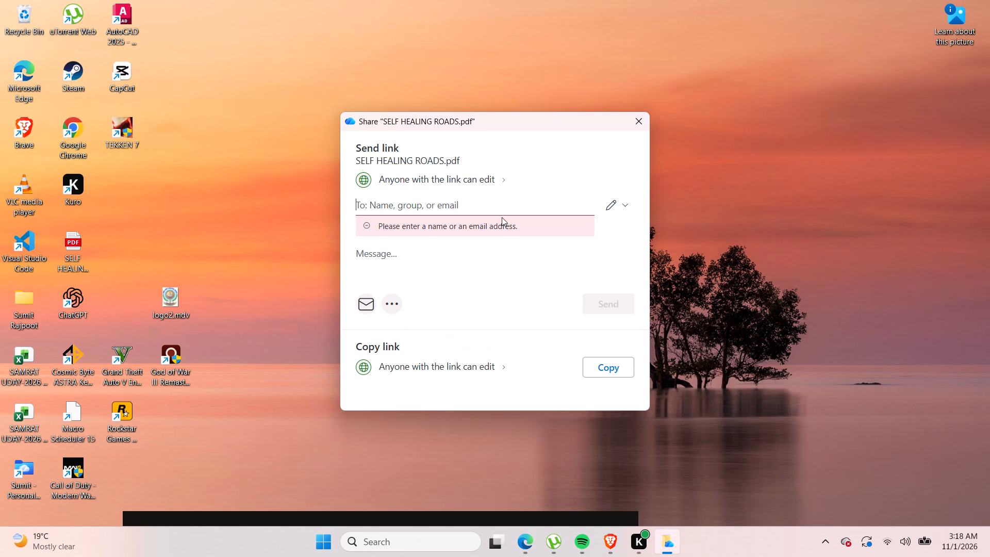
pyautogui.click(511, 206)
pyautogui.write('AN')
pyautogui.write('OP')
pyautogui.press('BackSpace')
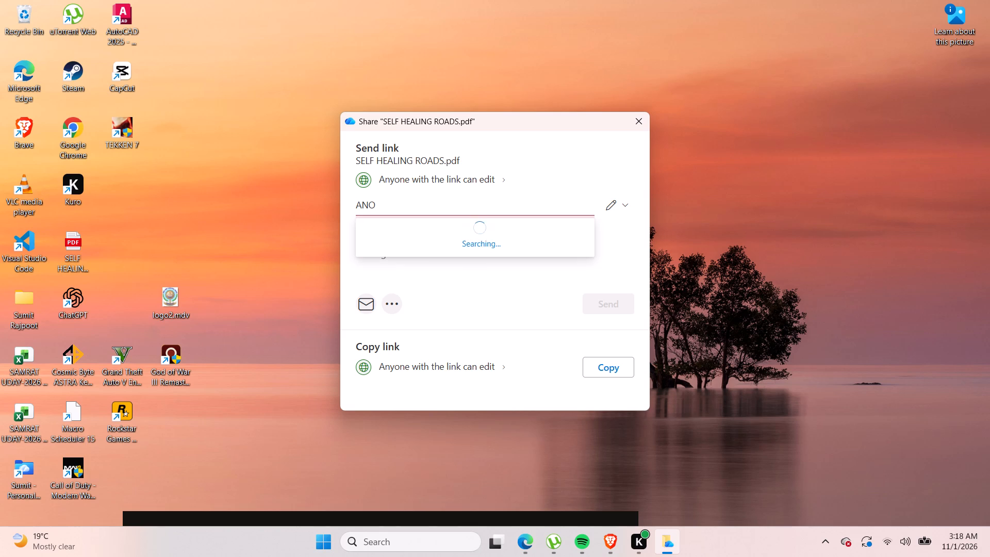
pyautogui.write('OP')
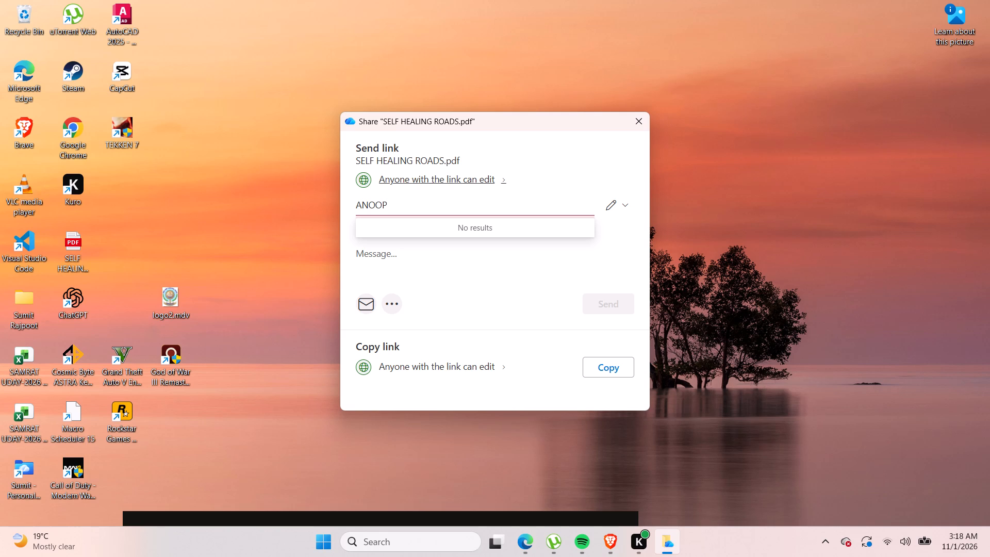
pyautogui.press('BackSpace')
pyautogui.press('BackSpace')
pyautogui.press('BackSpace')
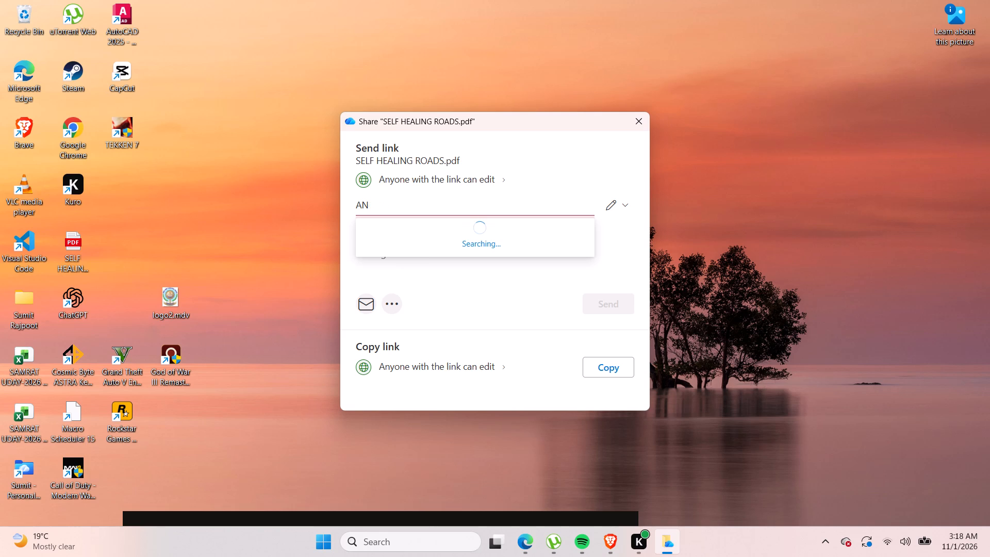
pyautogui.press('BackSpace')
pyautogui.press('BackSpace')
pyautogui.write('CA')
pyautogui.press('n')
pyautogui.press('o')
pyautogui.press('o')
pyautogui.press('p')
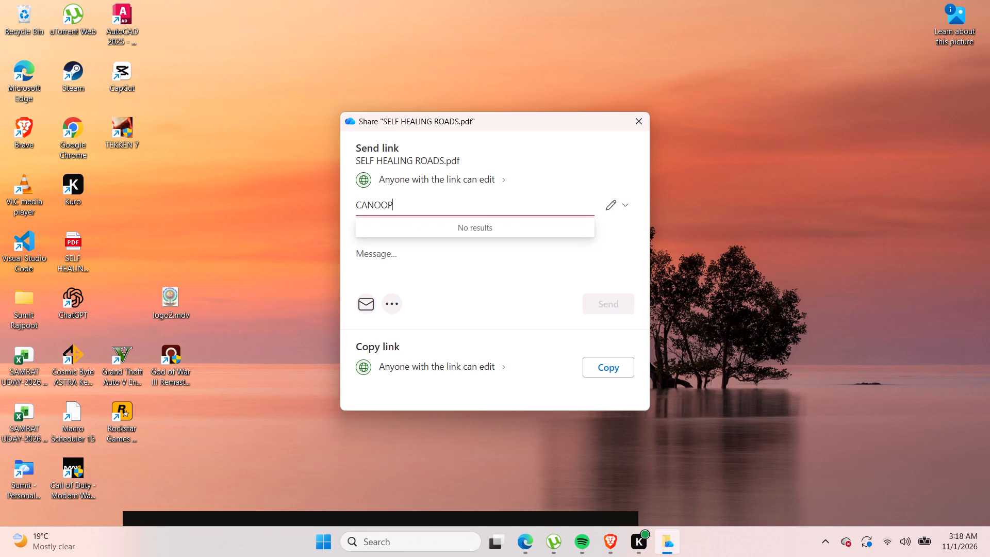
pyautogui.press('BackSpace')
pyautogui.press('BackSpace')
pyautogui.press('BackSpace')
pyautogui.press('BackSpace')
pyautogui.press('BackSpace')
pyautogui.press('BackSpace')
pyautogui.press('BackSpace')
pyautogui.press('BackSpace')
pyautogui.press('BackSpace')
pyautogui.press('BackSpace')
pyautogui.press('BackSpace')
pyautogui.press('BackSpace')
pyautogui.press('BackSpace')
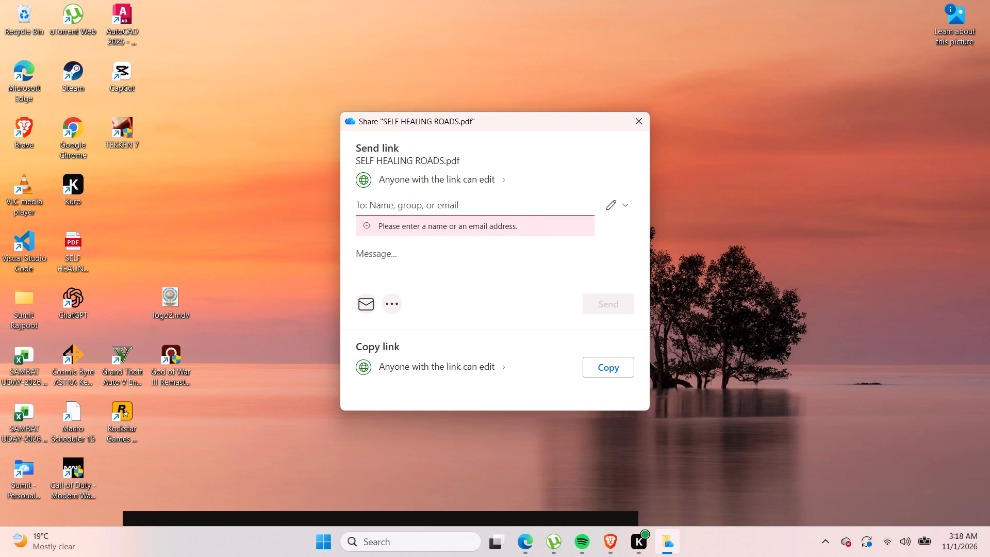
# Enter the recipient's email address for the SELF HEALING ROADS PDF sharing link.
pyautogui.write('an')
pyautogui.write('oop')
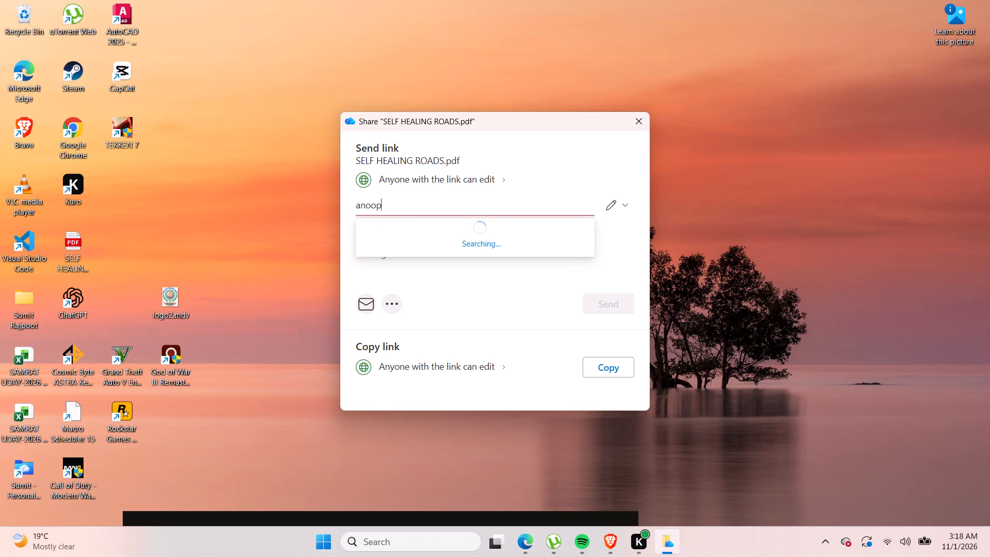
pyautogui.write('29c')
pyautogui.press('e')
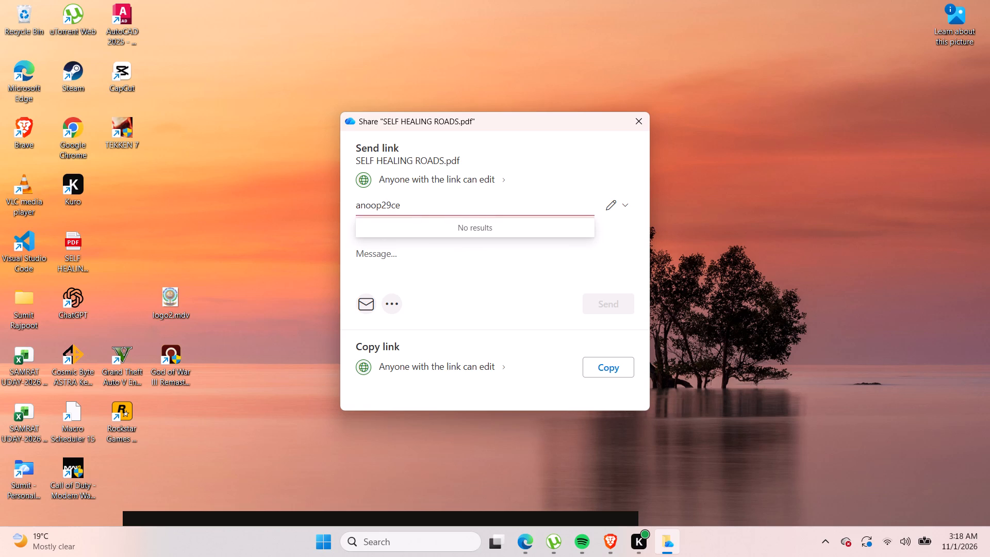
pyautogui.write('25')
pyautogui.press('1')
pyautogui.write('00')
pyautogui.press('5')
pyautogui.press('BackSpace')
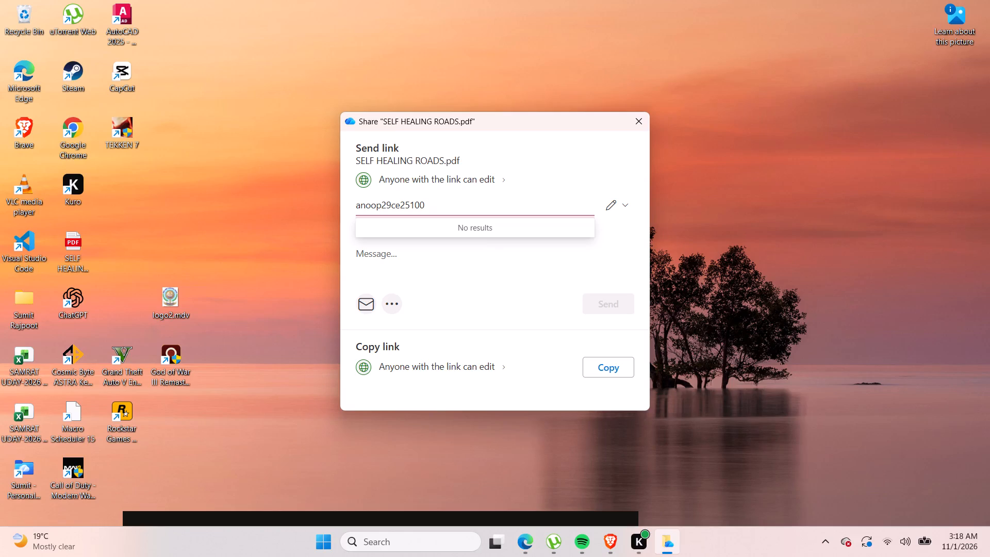
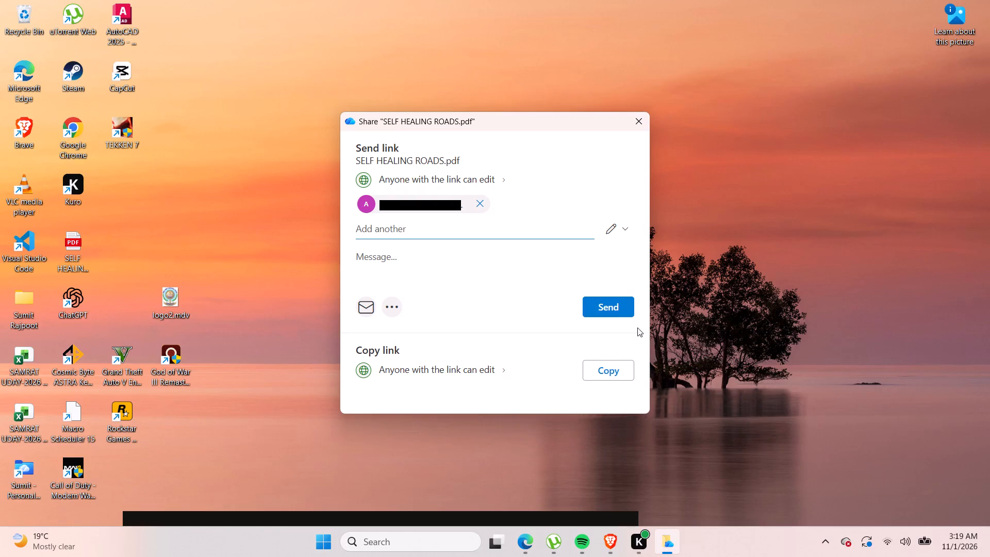
# Send the SELF HEALING ROADS PDF sharing link to the entered recipient, leaving the message blank.
pyautogui.click(619, 303)
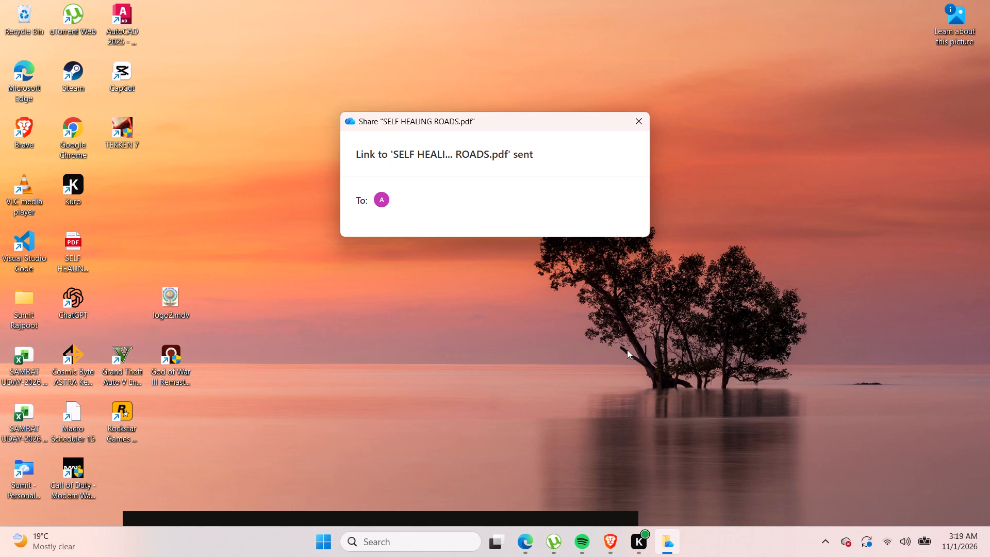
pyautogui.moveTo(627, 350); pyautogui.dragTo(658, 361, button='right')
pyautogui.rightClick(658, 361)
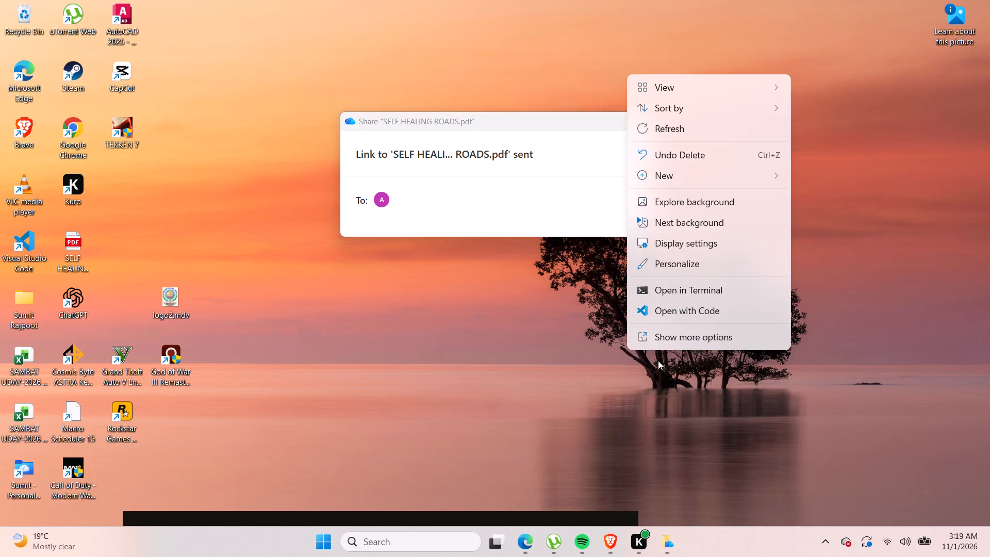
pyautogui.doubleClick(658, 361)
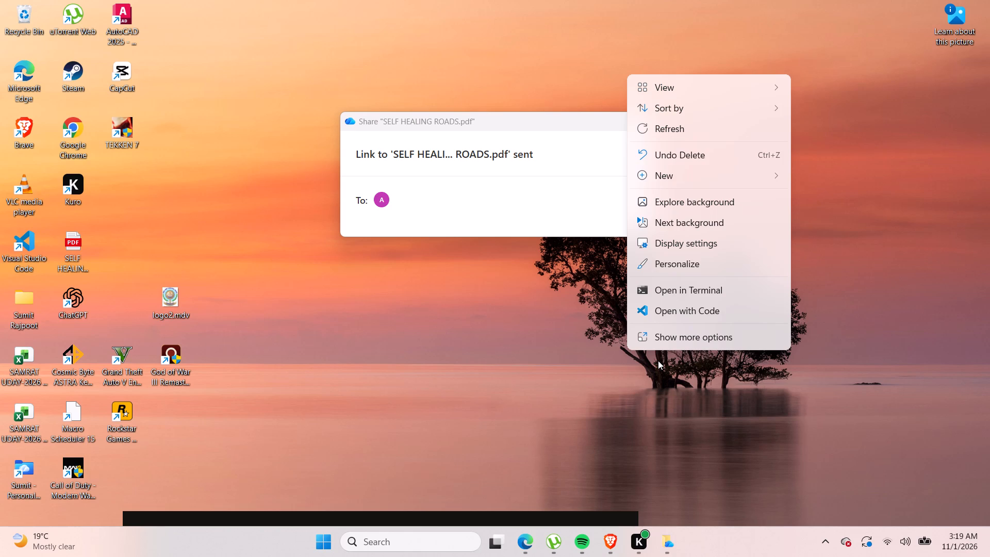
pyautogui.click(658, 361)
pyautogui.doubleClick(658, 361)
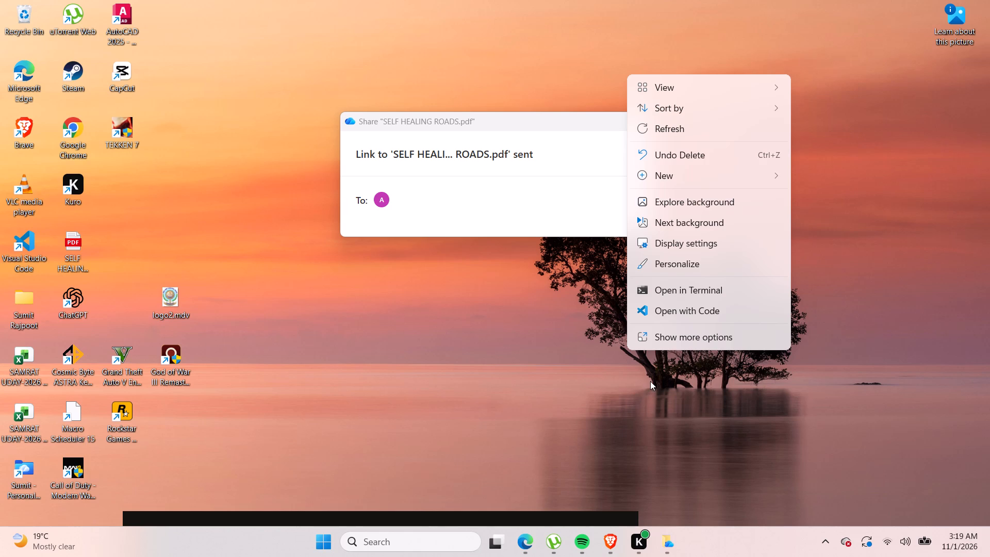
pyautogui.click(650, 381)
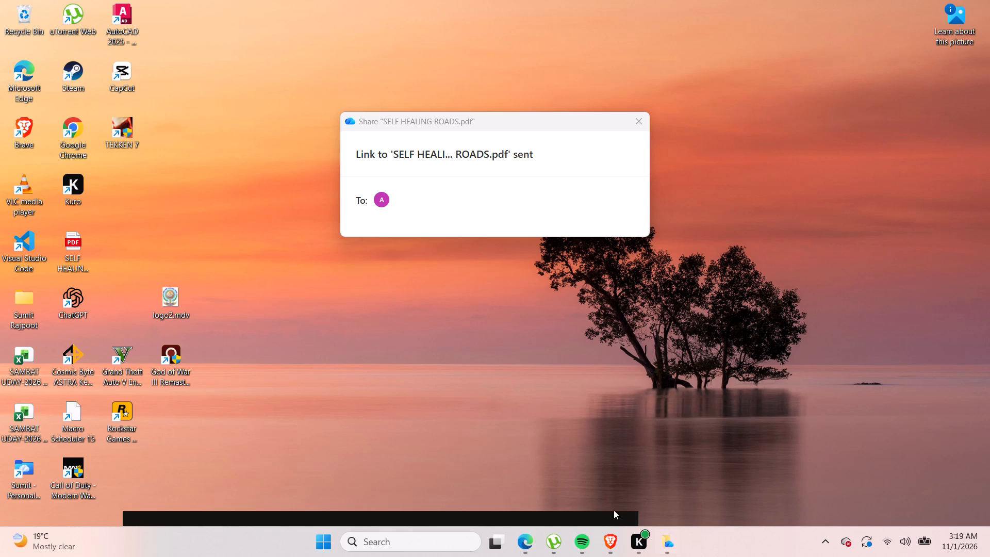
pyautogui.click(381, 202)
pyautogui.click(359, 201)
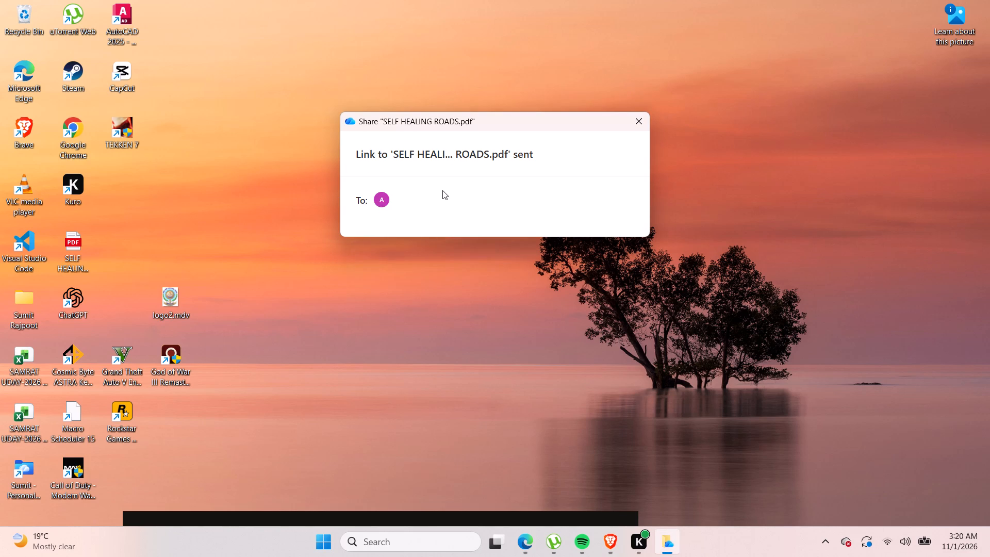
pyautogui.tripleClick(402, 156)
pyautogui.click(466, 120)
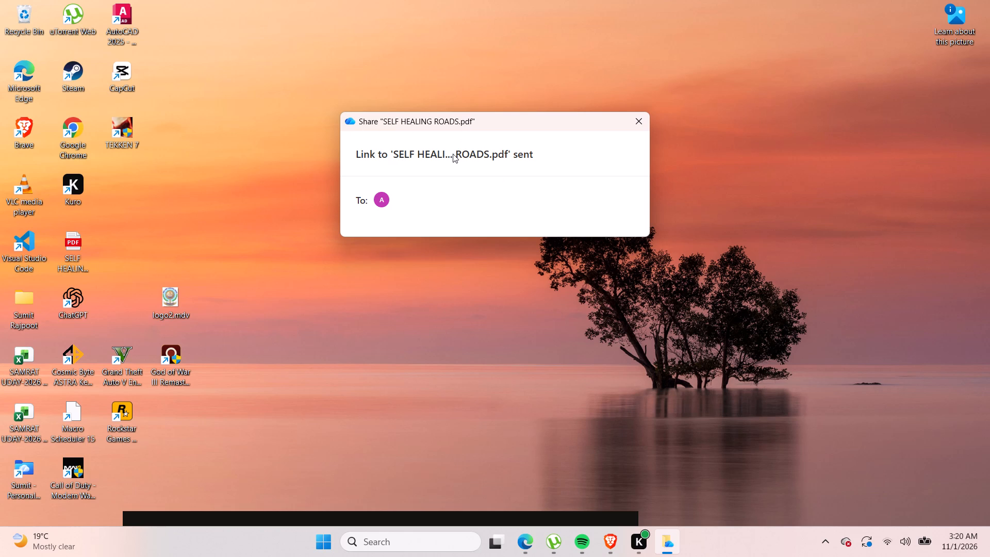
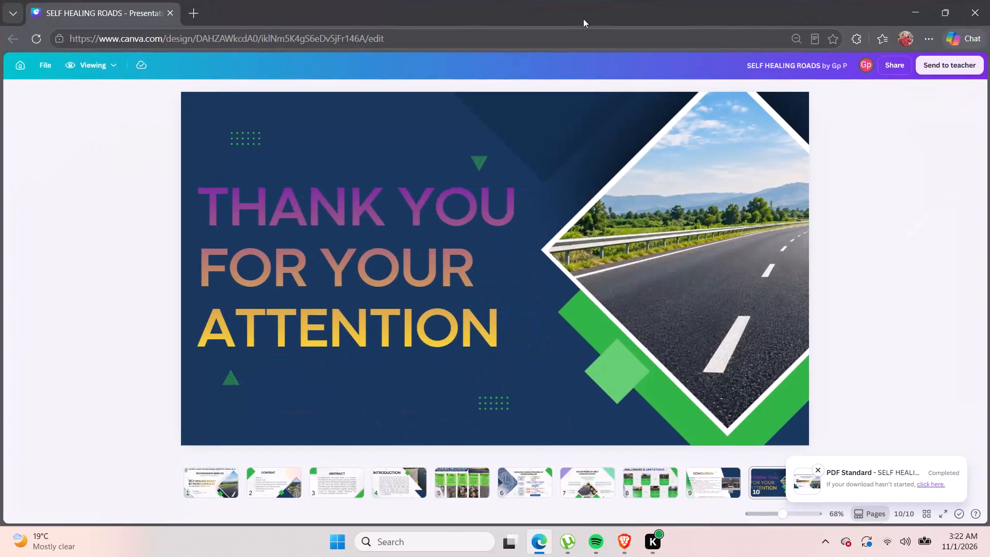
# Switch the SELF HEALING ROADS presentation from viewing to editing mode and open its title slide on page 1.
pyautogui.click(96, 60)
pyautogui.click(120, 96)
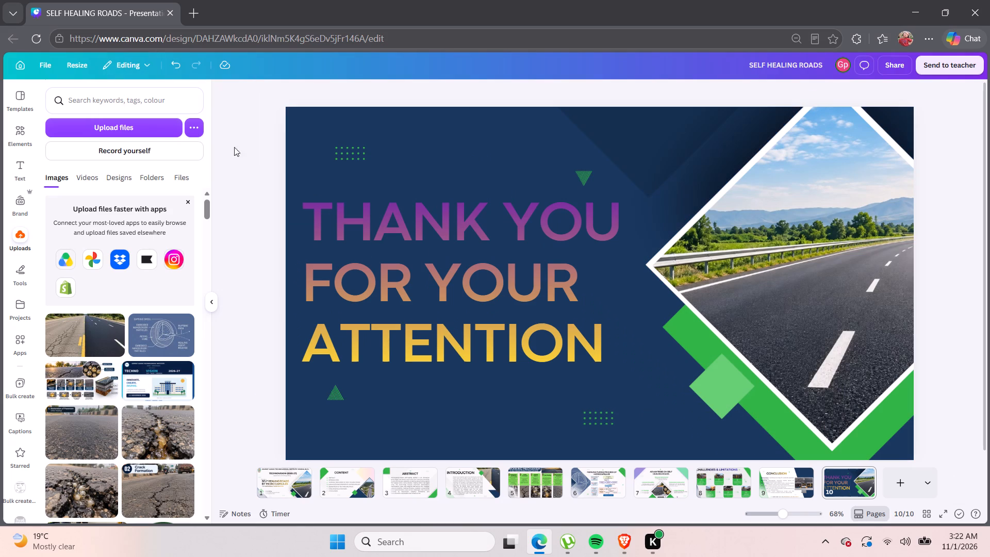
pyautogui.click(289, 486)
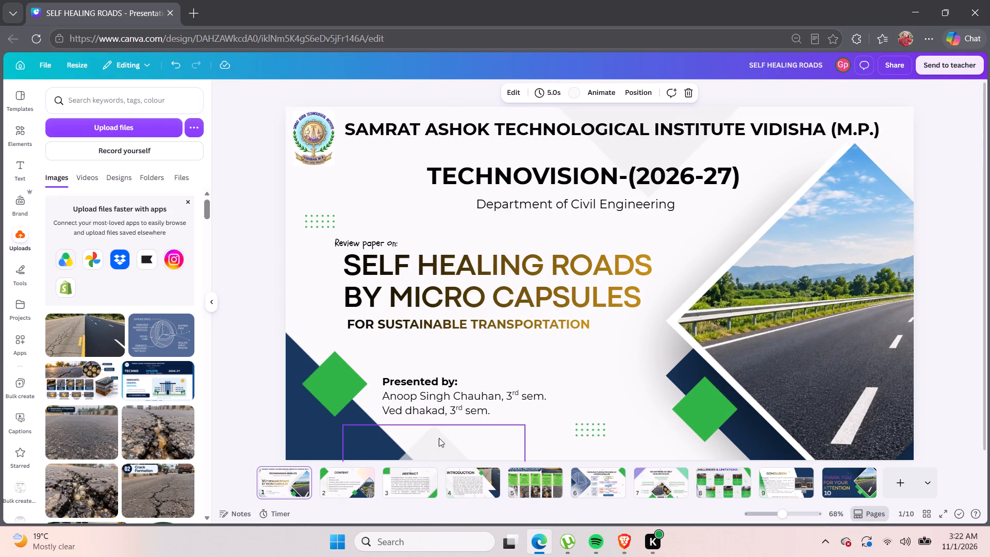
# Examine the colours of the title slide's green diamond and of the purple and green corner triangles on page 7.
pyautogui.click(350, 393)
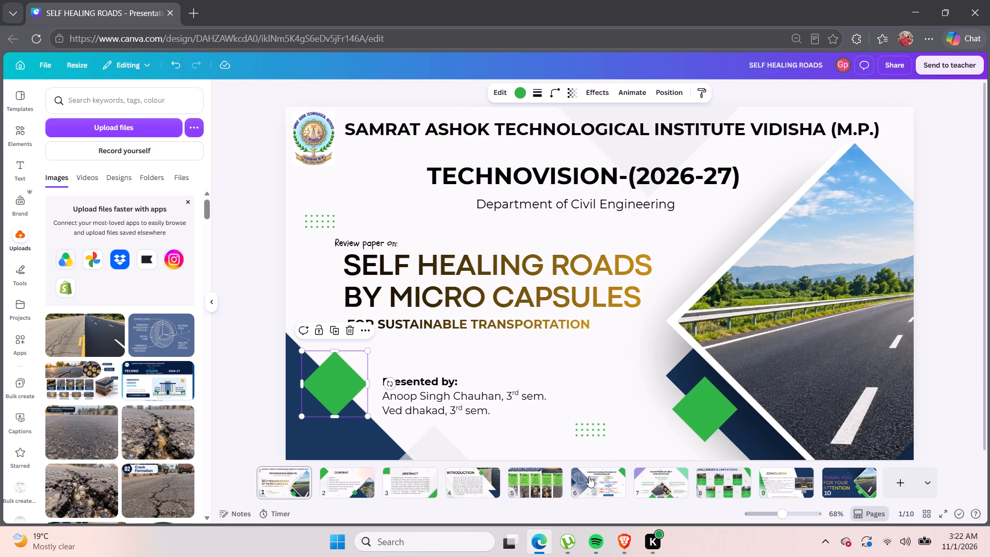
pyautogui.click(670, 486)
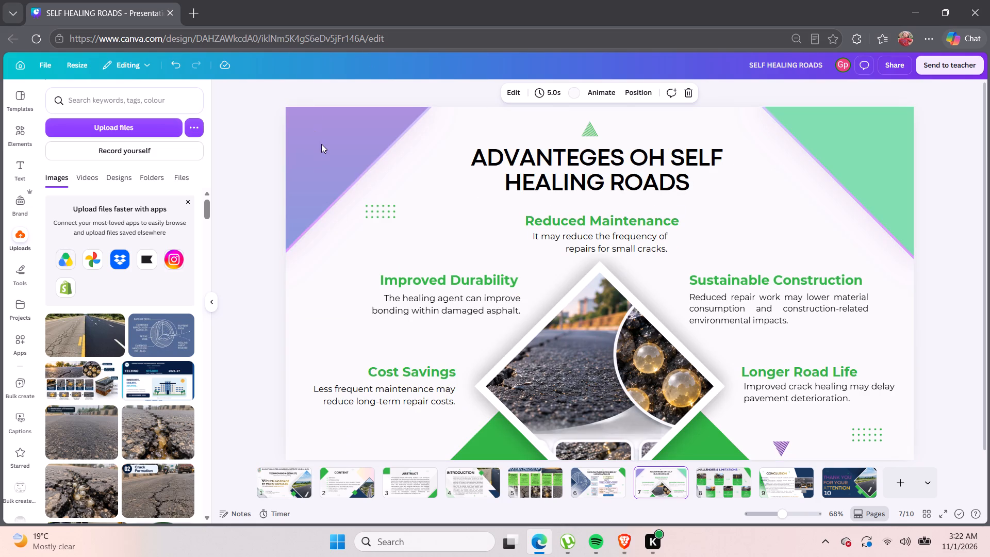
pyautogui.click(321, 144)
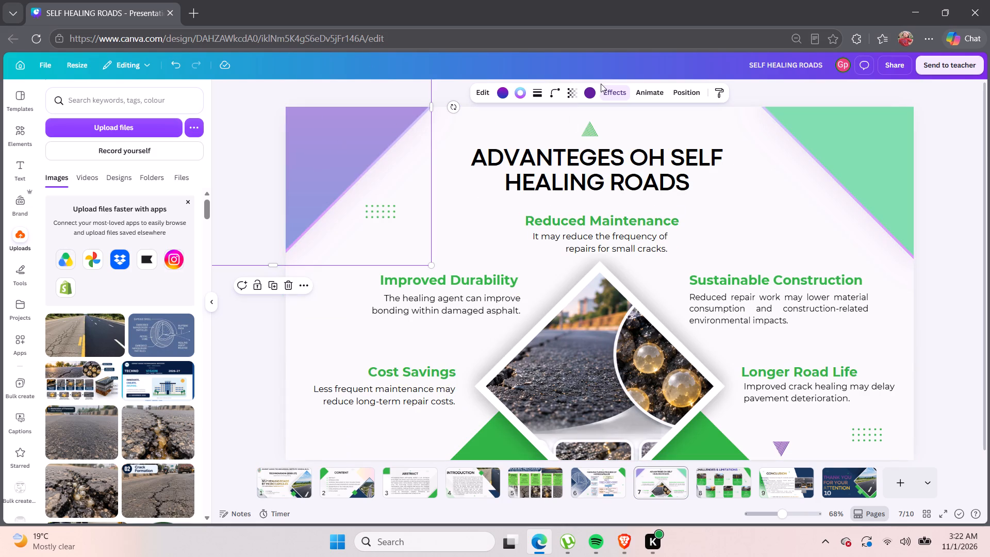
pyautogui.click(503, 94)
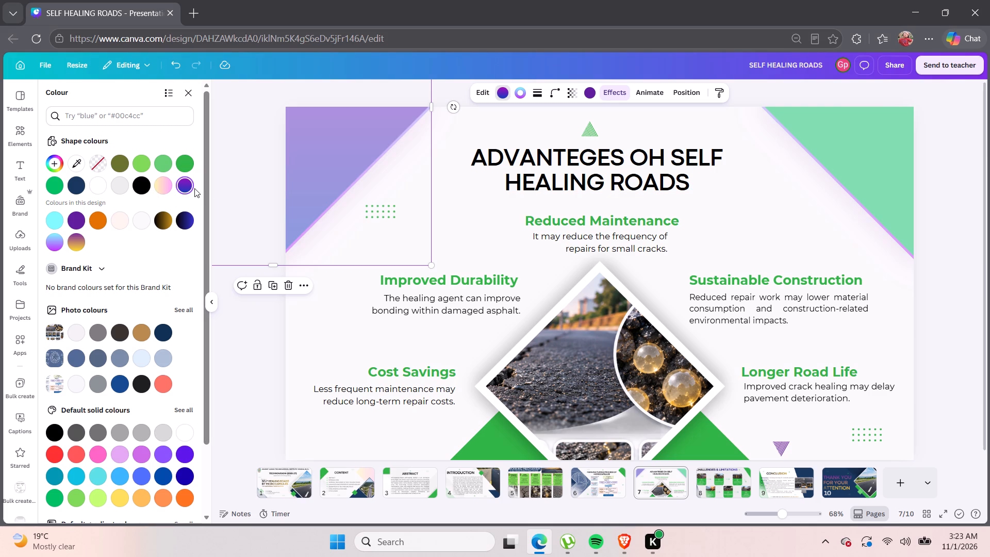
pyautogui.click(589, 92)
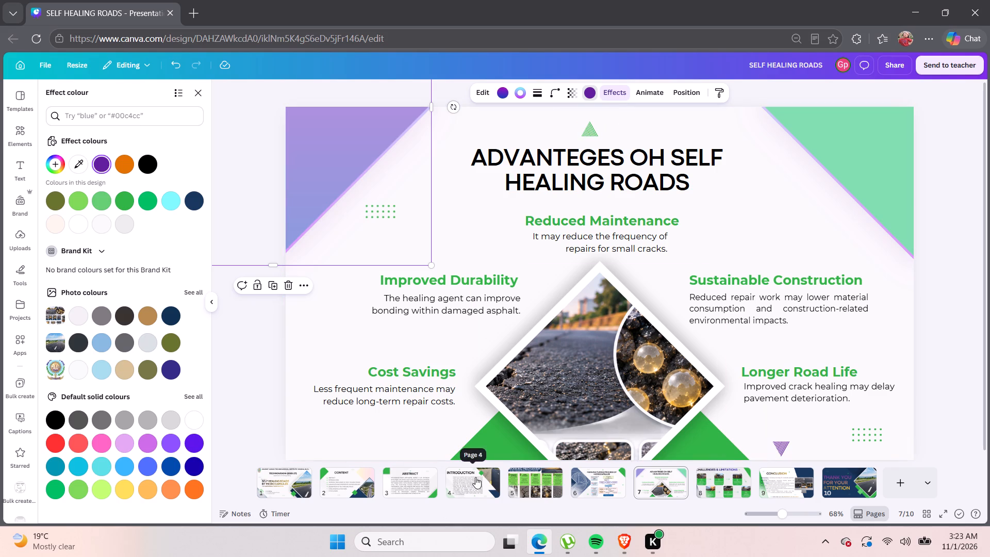
pyautogui.click(296, 479)
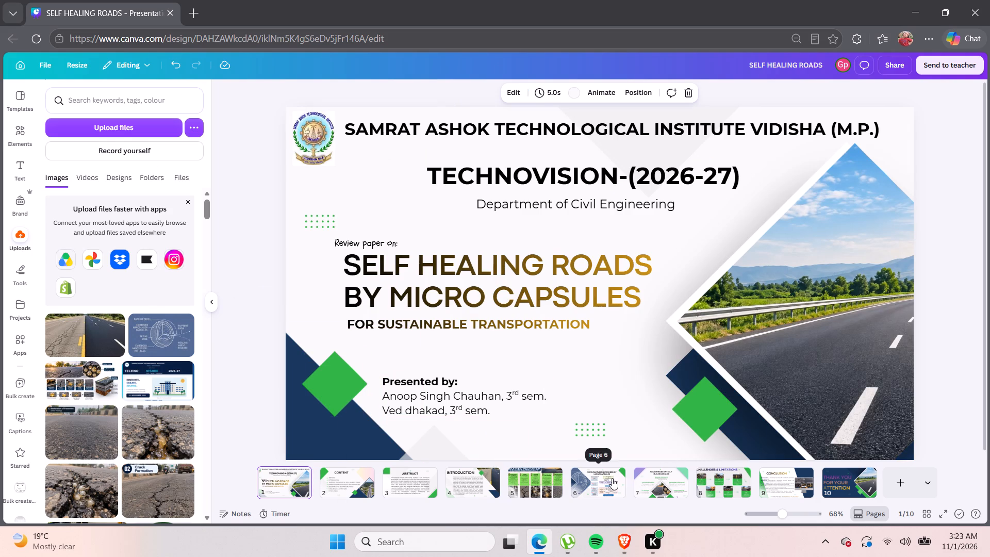
pyautogui.click(669, 480)
pyautogui.click(851, 221)
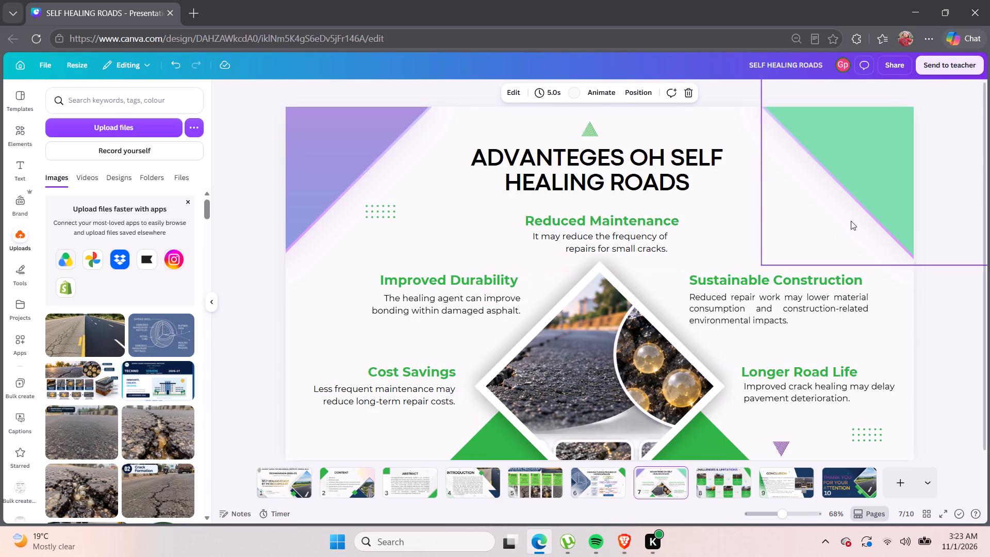
pyautogui.click(507, 89)
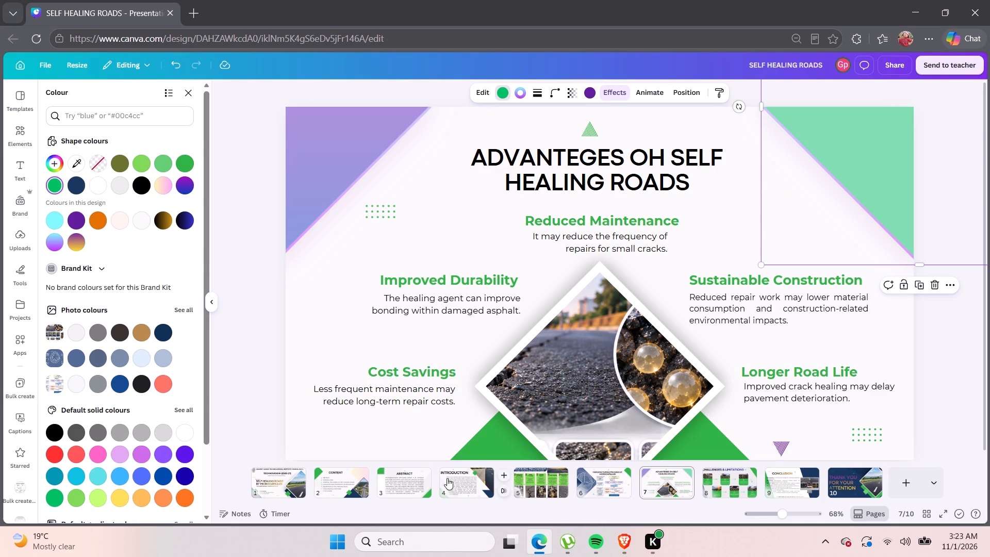
# Recolour the green corner shape and the small green diamond on the CONTENT page with the emerald green of page 7's corner triangle.
pyautogui.click(346, 474)
pyautogui.click(325, 178)
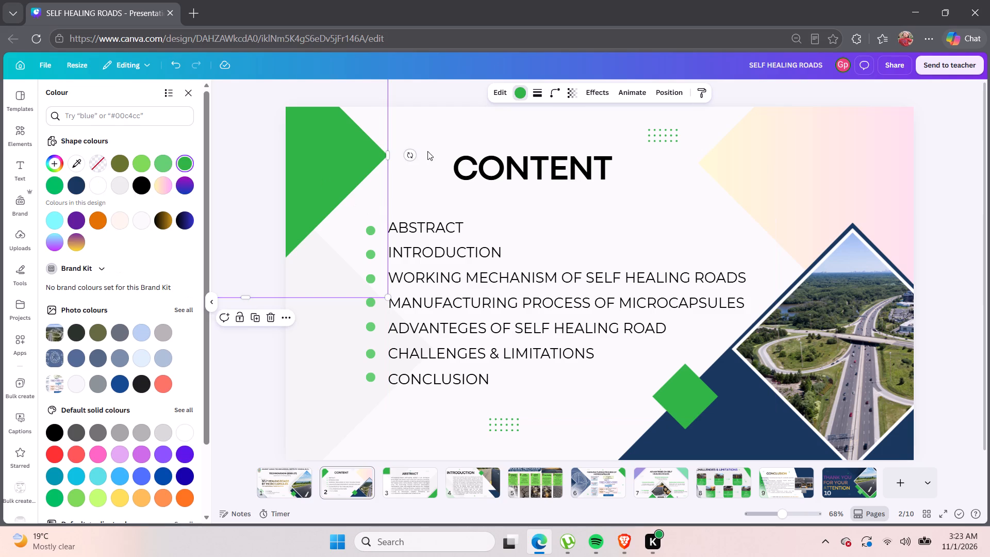
pyautogui.click(54, 183)
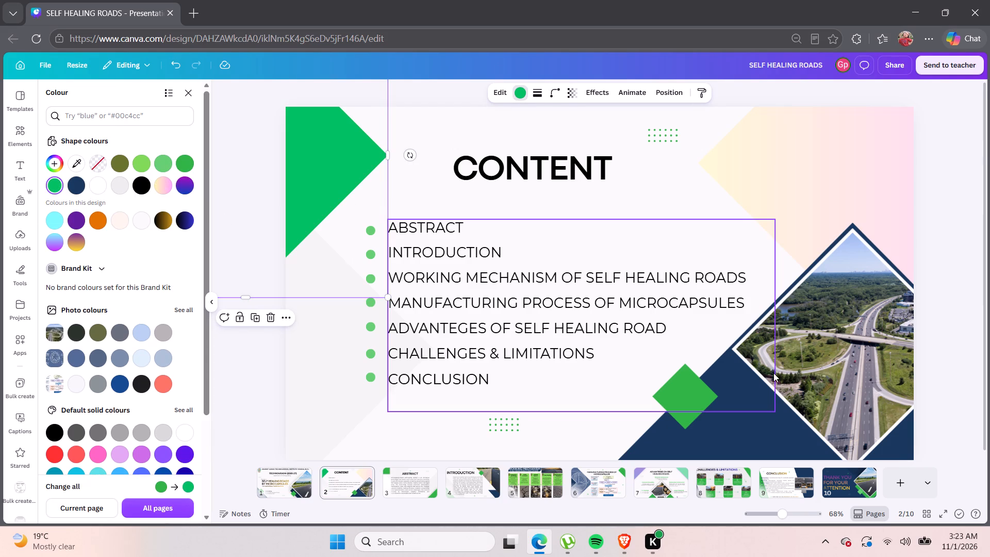
pyautogui.click(673, 396)
pyautogui.click(683, 396)
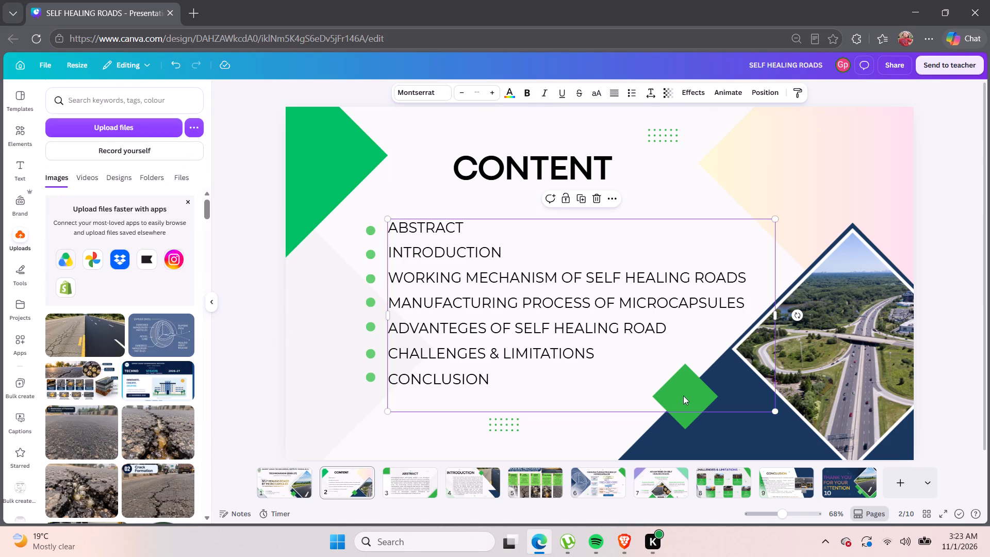
pyautogui.click(701, 421)
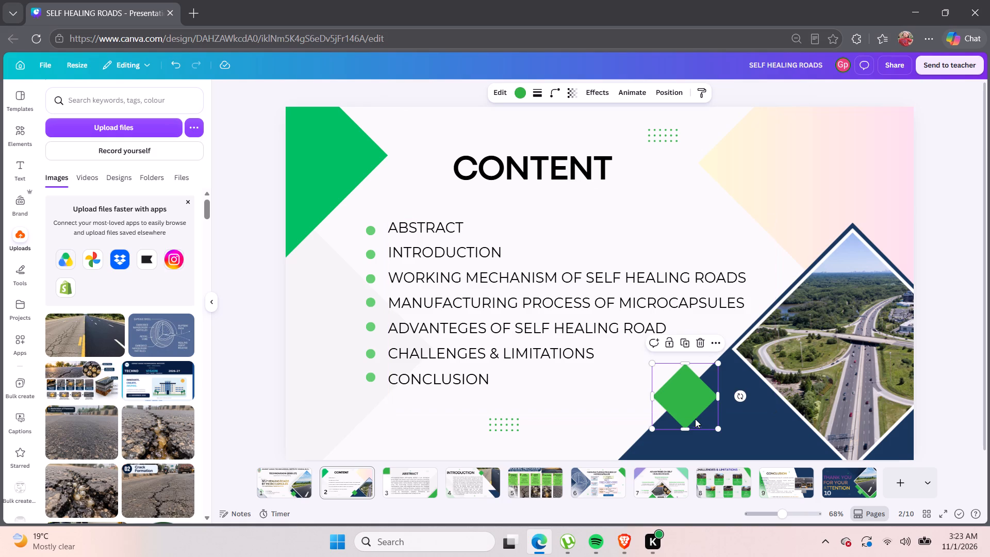
pyautogui.click(522, 87)
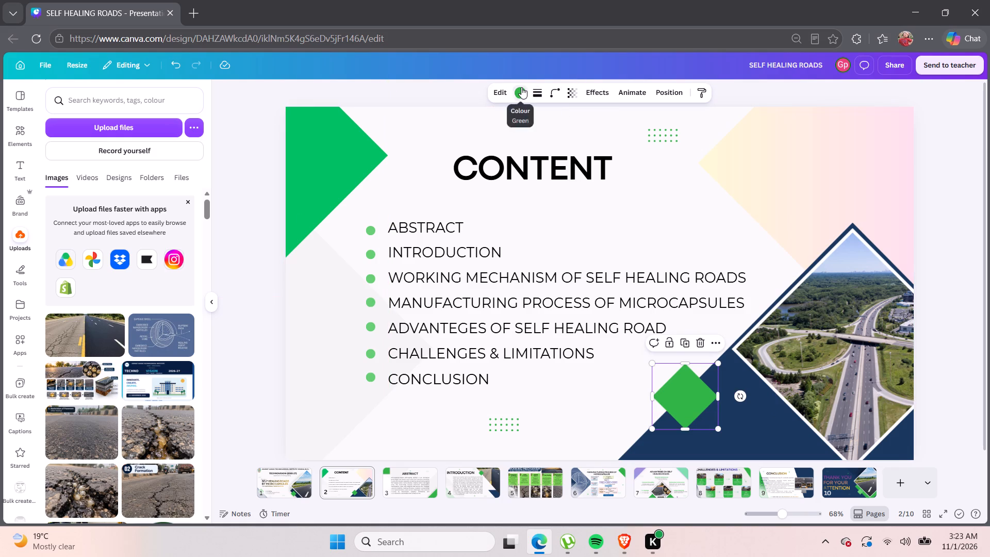
pyautogui.click(53, 185)
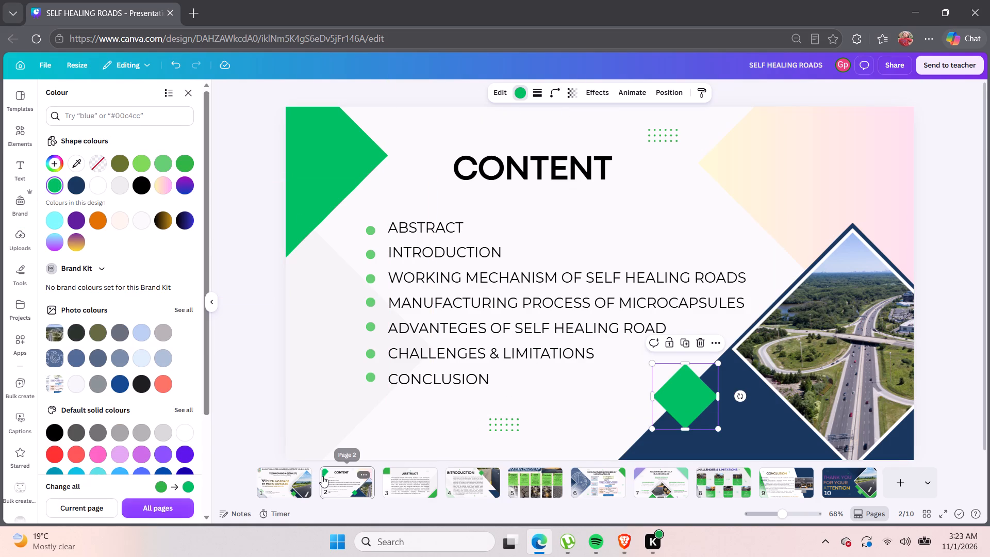
# Recolour both green diamonds on the title slide with the same emerald green.
pyautogui.click(293, 478)
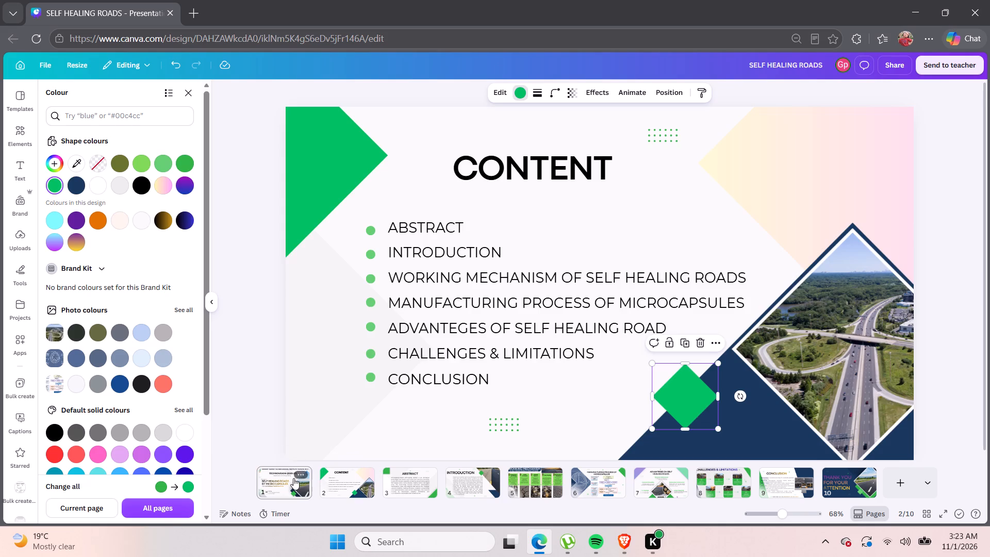
pyautogui.click(307, 390)
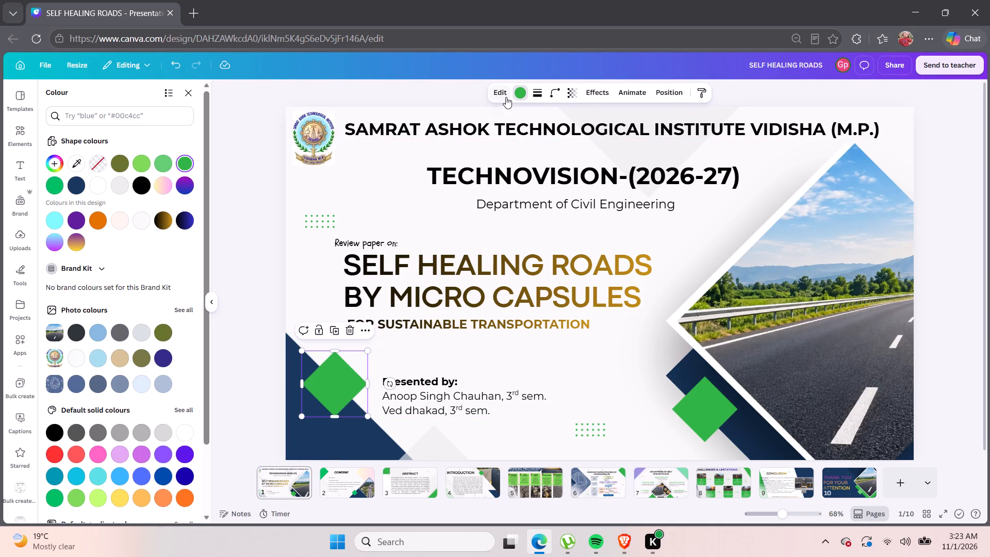
pyautogui.click(58, 181)
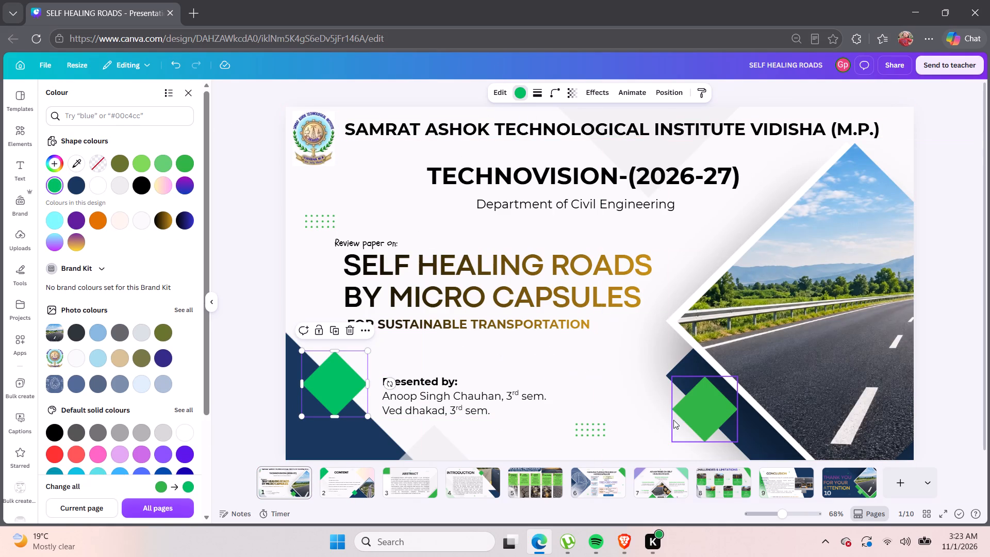
pyautogui.click(687, 415)
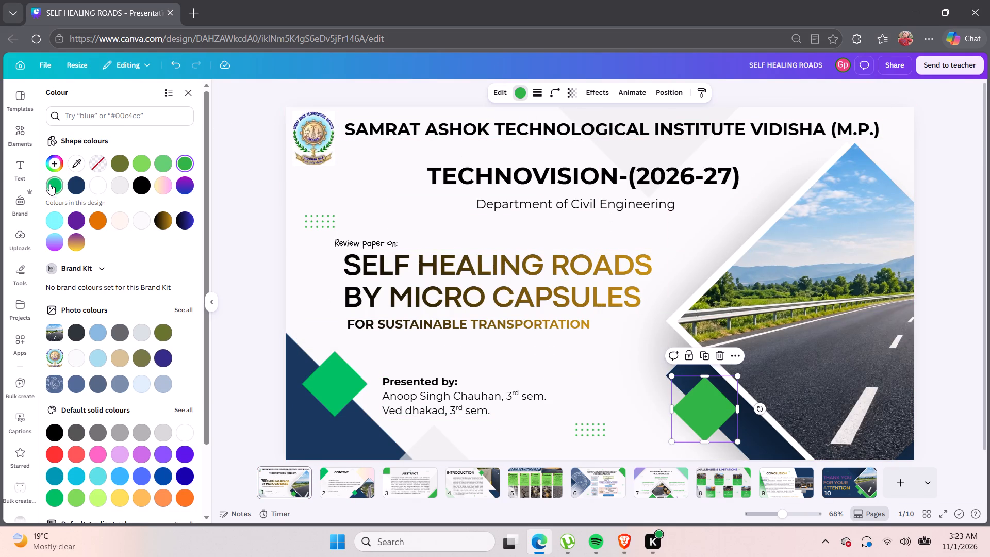
pyautogui.click(50, 184)
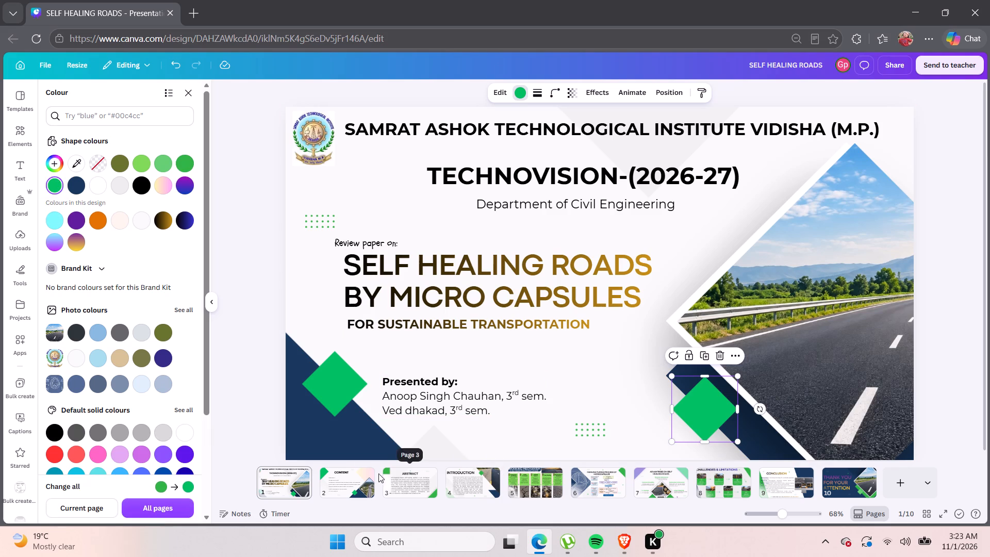
# Recolour the green corner square and the green corner triangle on the ABSTRACT page with the emerald green.
pyautogui.click(404, 479)
pyautogui.click(324, 150)
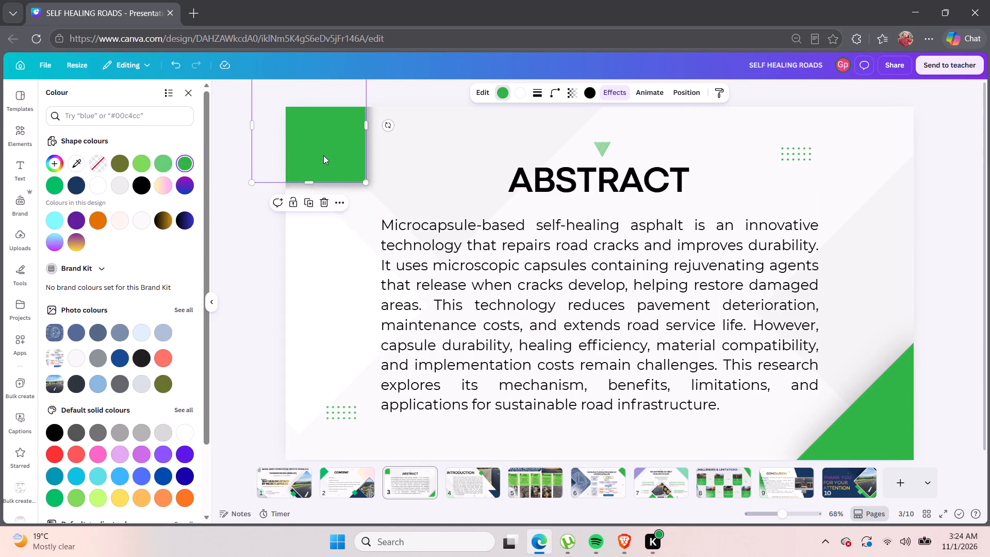
pyautogui.click(56, 180)
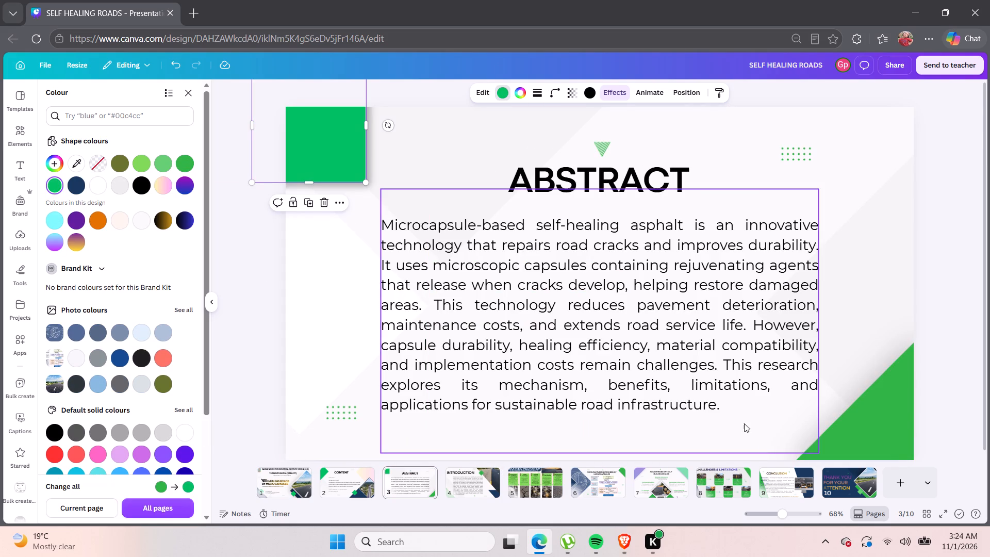
pyautogui.click(846, 438)
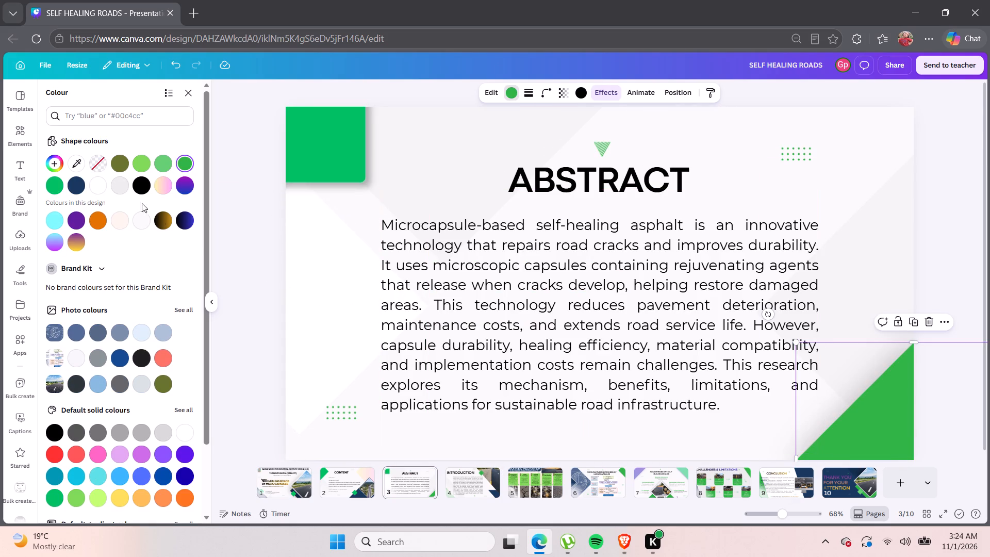
pyautogui.click(55, 182)
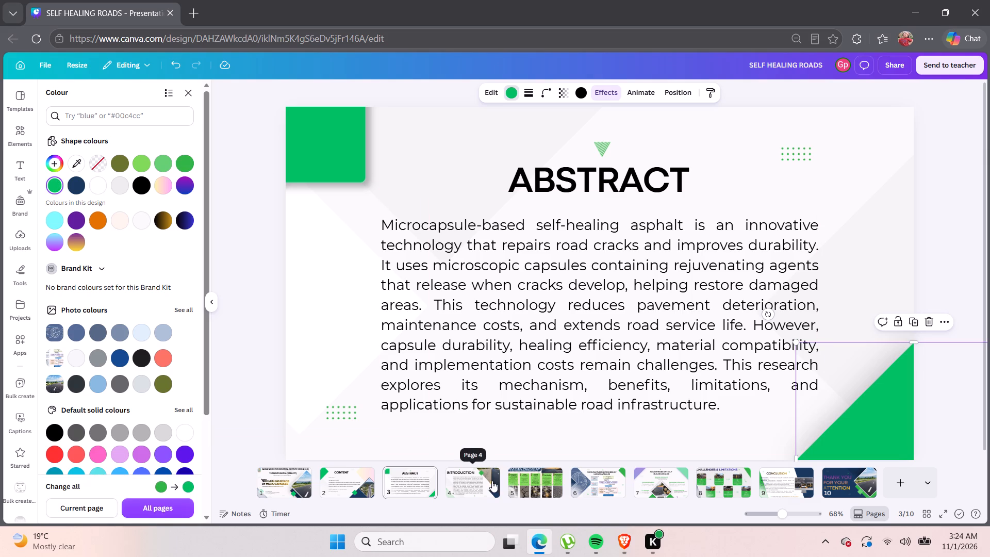
# Recolour the green diamond and the large green corner triangle on the INTRODUCTION page with the emerald green.
pyautogui.click(525, 481)
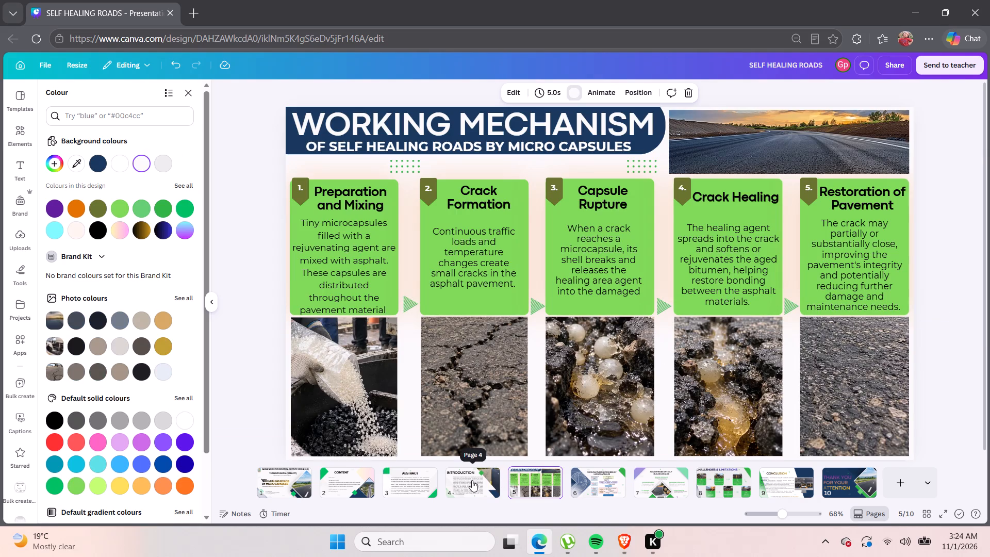
pyautogui.click(472, 480)
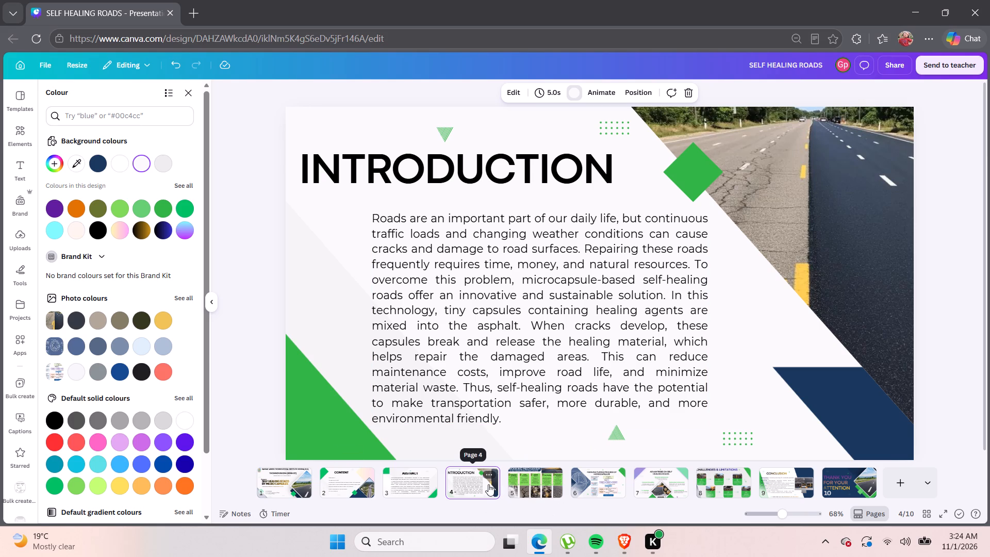
pyautogui.click(680, 181)
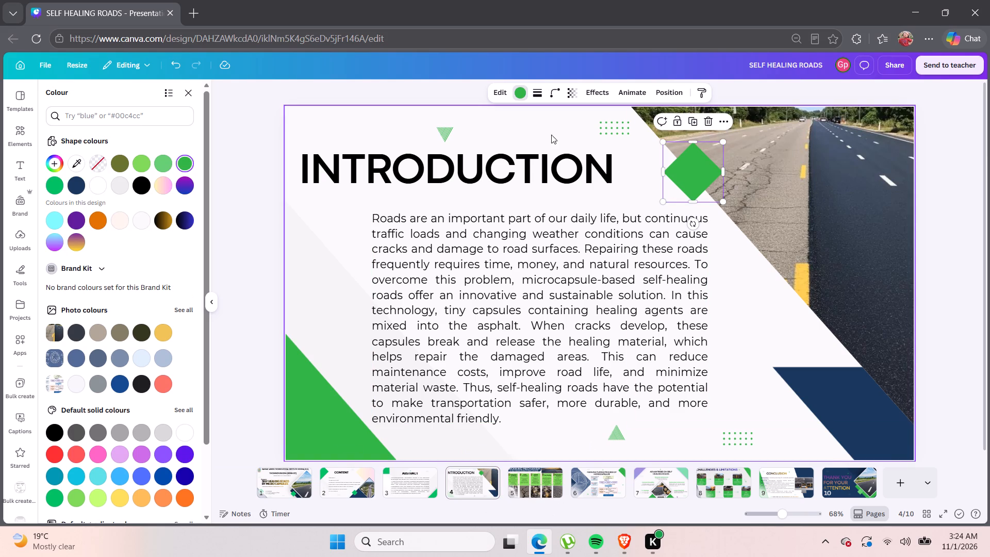
pyautogui.click(52, 184)
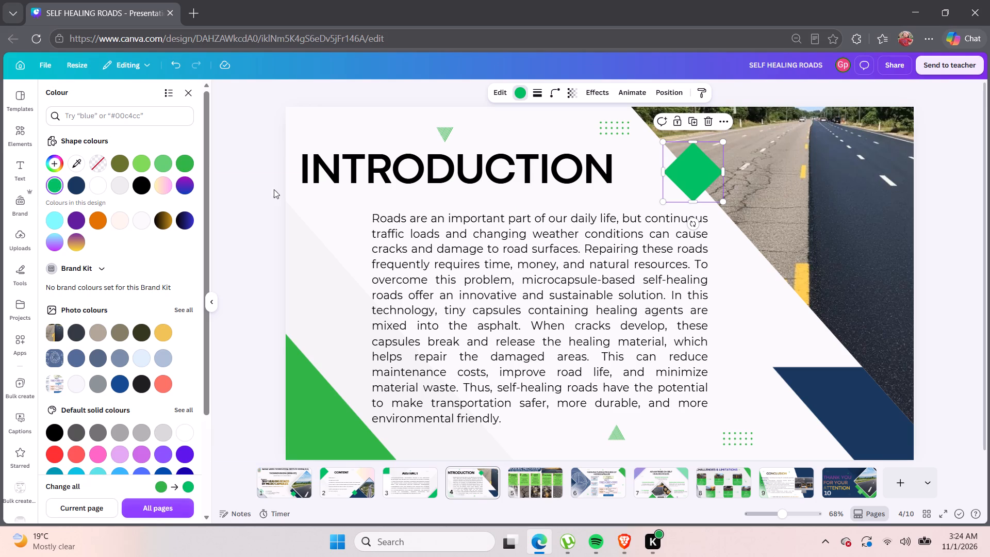
pyautogui.click(307, 395)
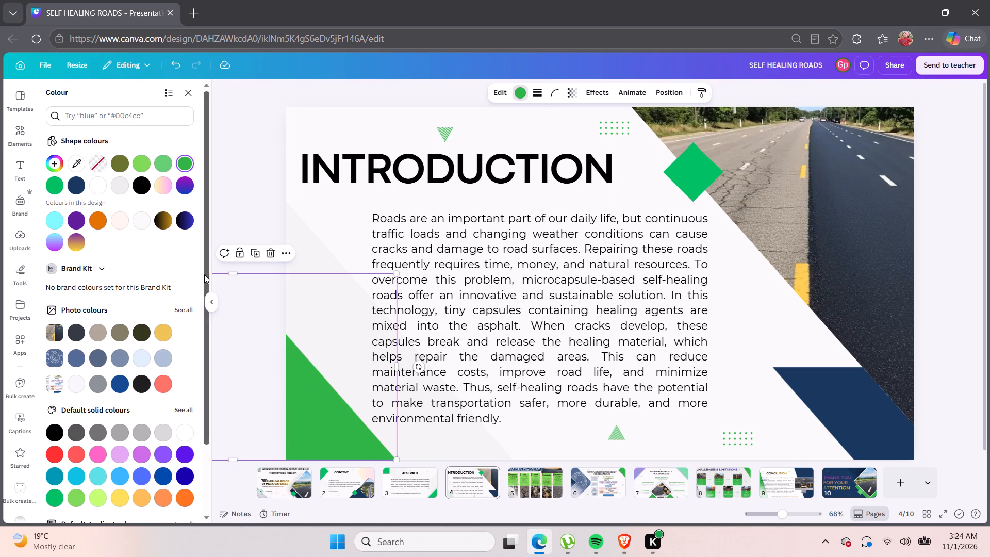
pyautogui.click(59, 187)
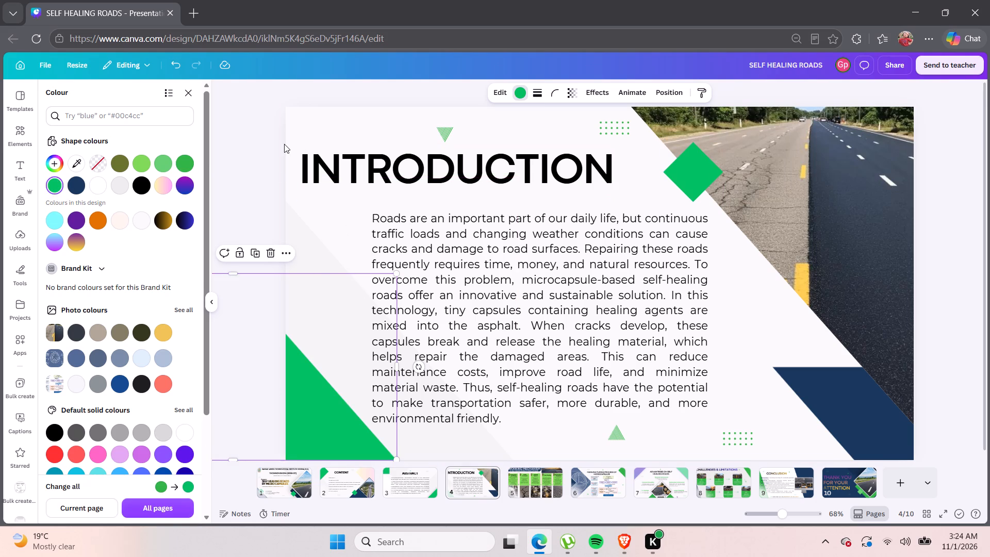
# Recolour the five light green step cards on the WORKING MECHANISM page with the emerald green.
pyautogui.click(551, 490)
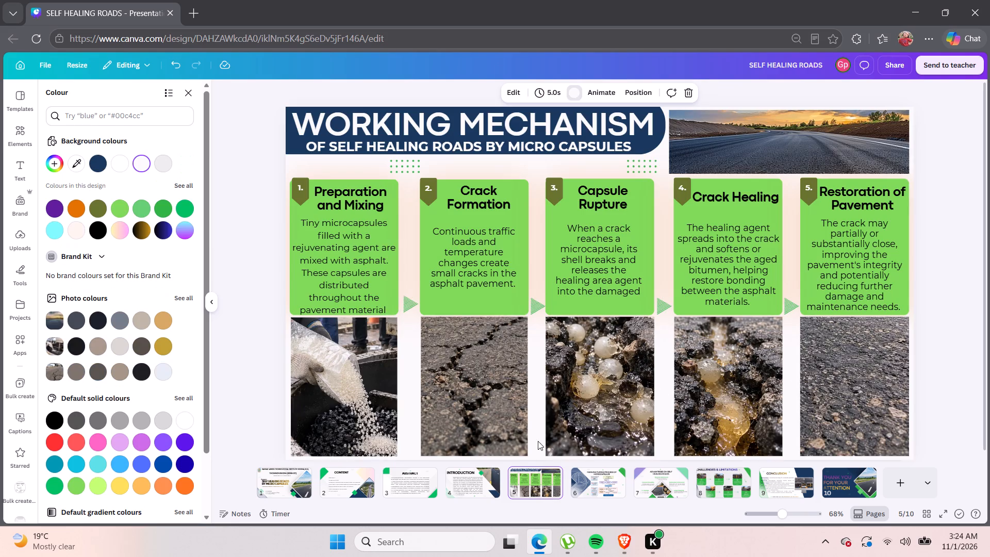
pyautogui.click(395, 214)
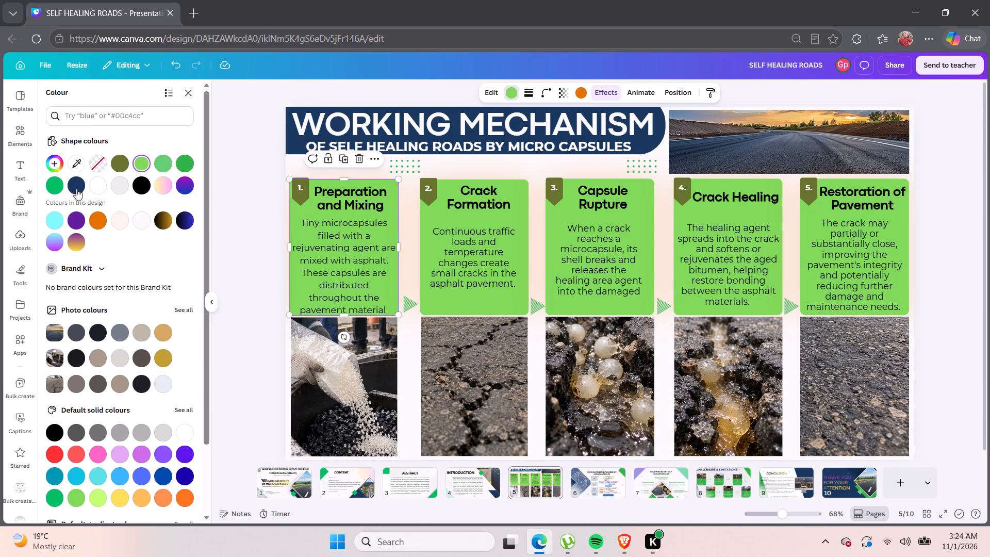
pyautogui.click(62, 186)
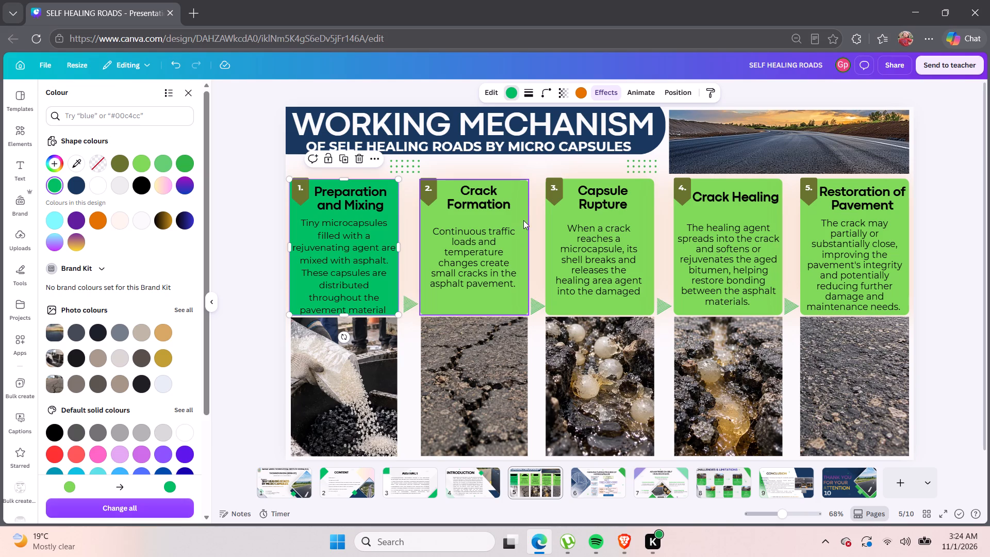
pyautogui.click(523, 220)
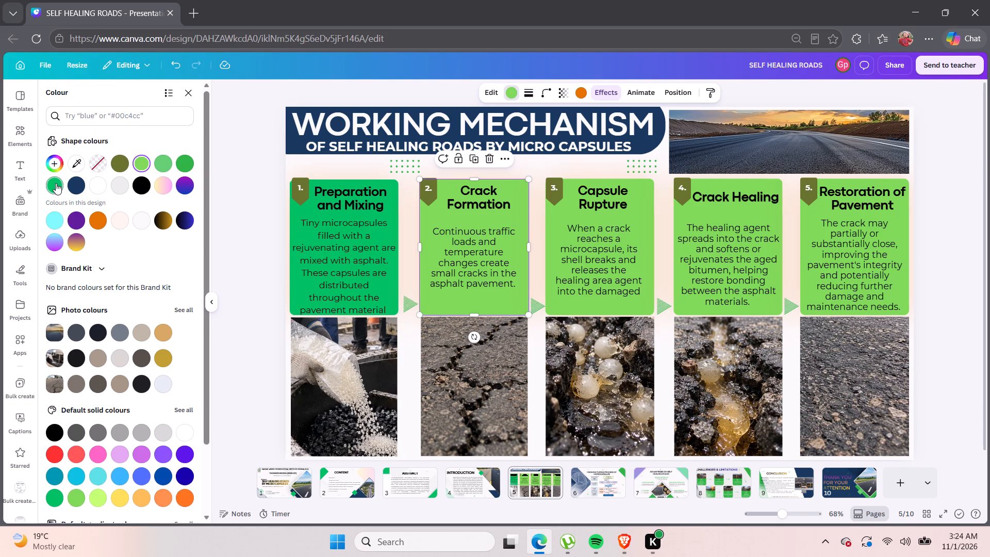
pyautogui.click(57, 183)
pyautogui.click(652, 264)
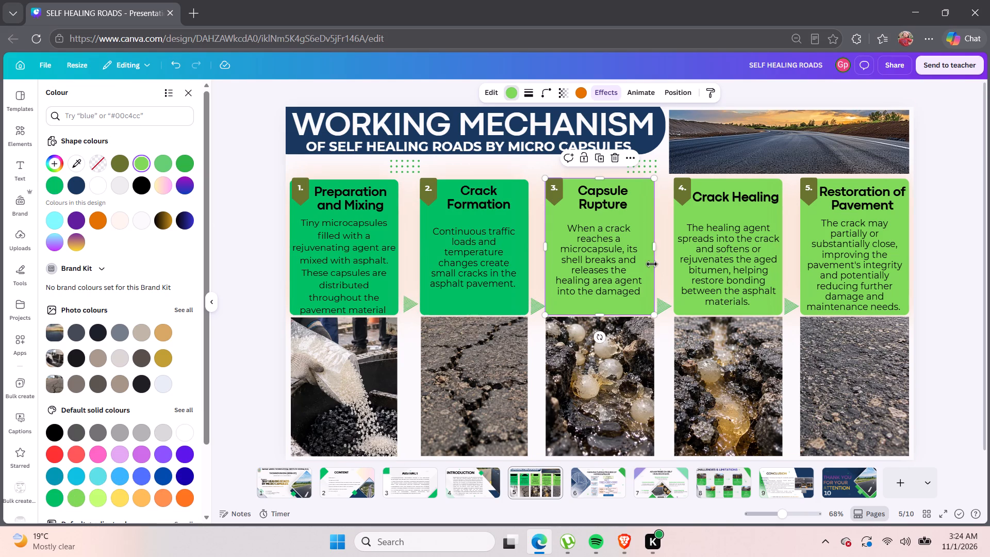
pyautogui.click(57, 183)
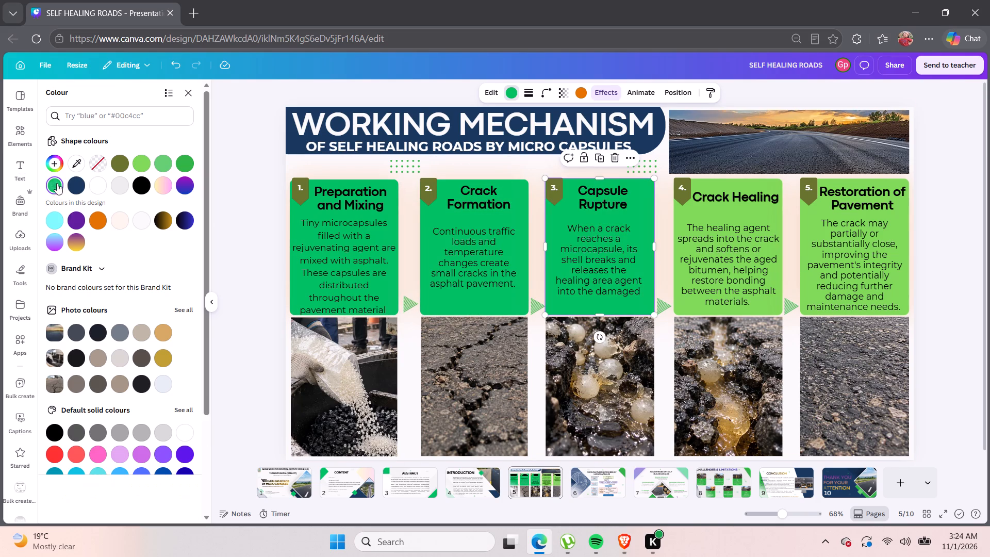
pyautogui.click(781, 282)
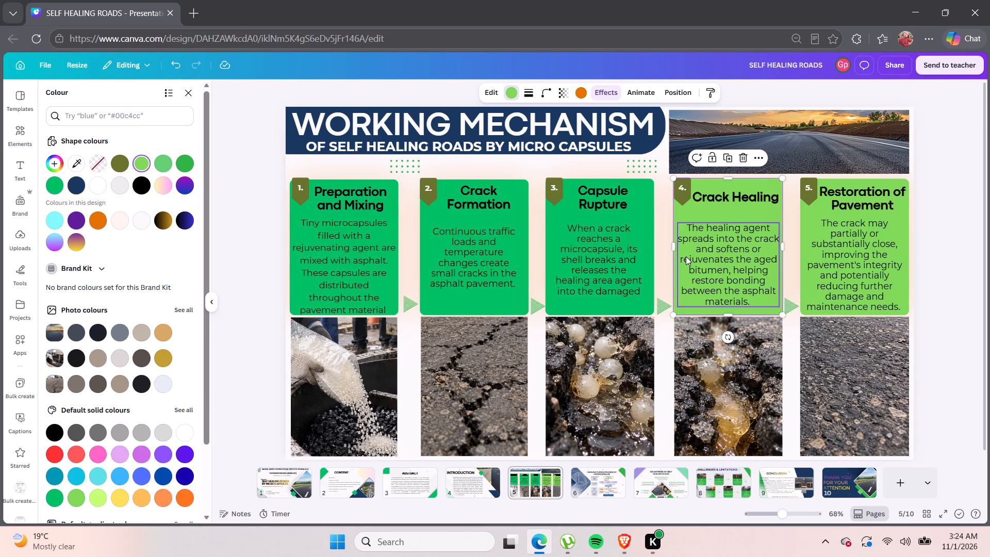
pyautogui.click(53, 184)
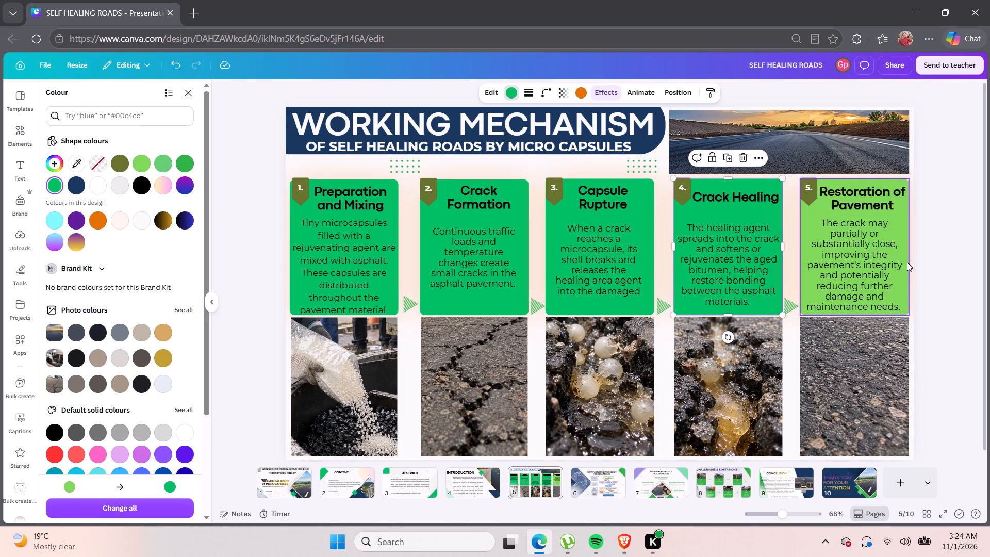
pyautogui.click(907, 261)
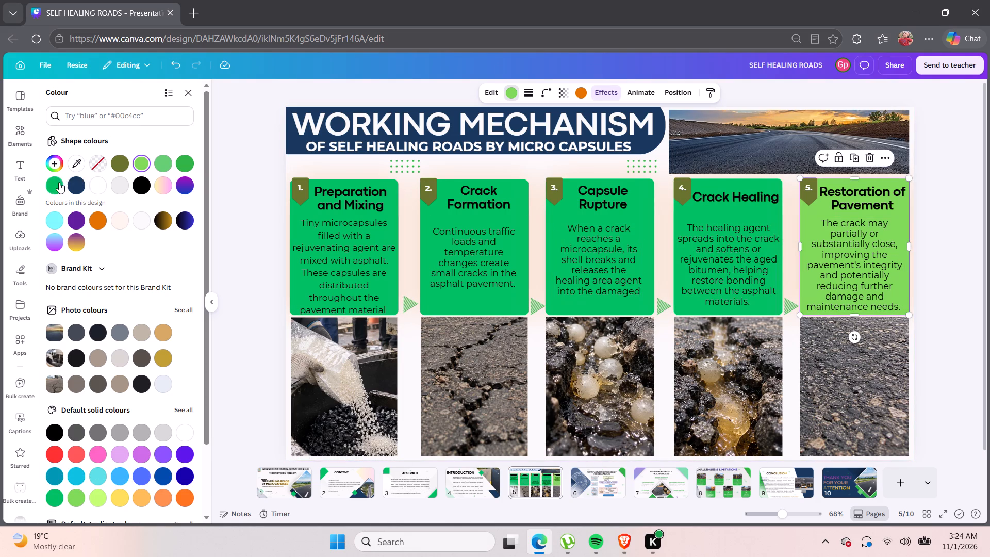
pyautogui.click(58, 183)
pyautogui.click(957, 260)
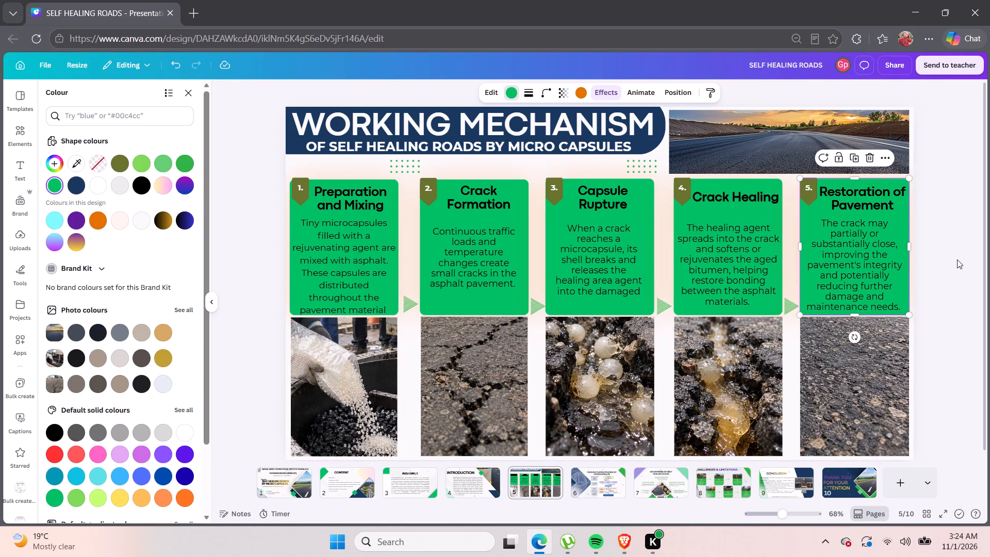
# Recolour the green corner shape on the MANUFACTURING PROCESS OF MICROCAPSULES page with the emerald green.
pyautogui.click(620, 480)
pyautogui.click(861, 167)
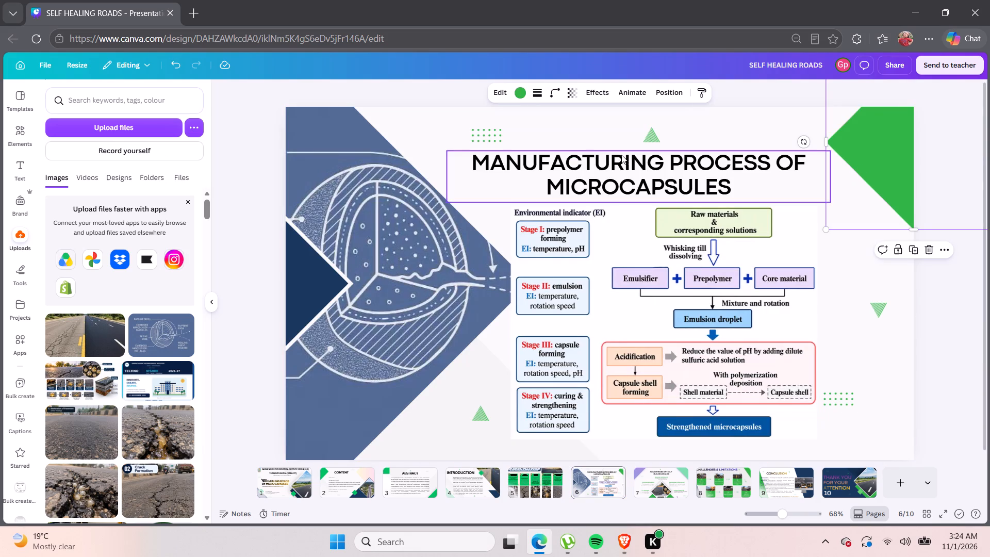
pyautogui.click(514, 99)
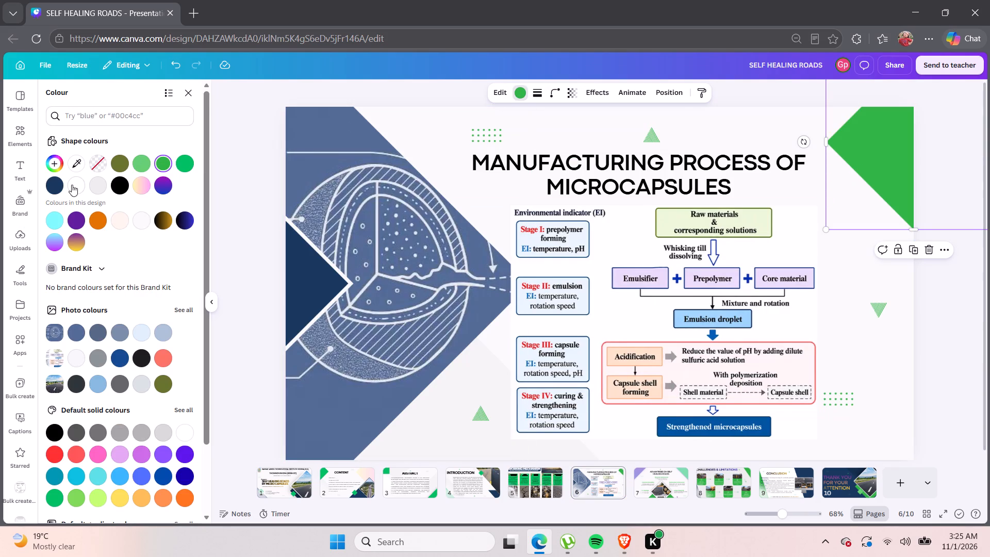
pyautogui.click(187, 165)
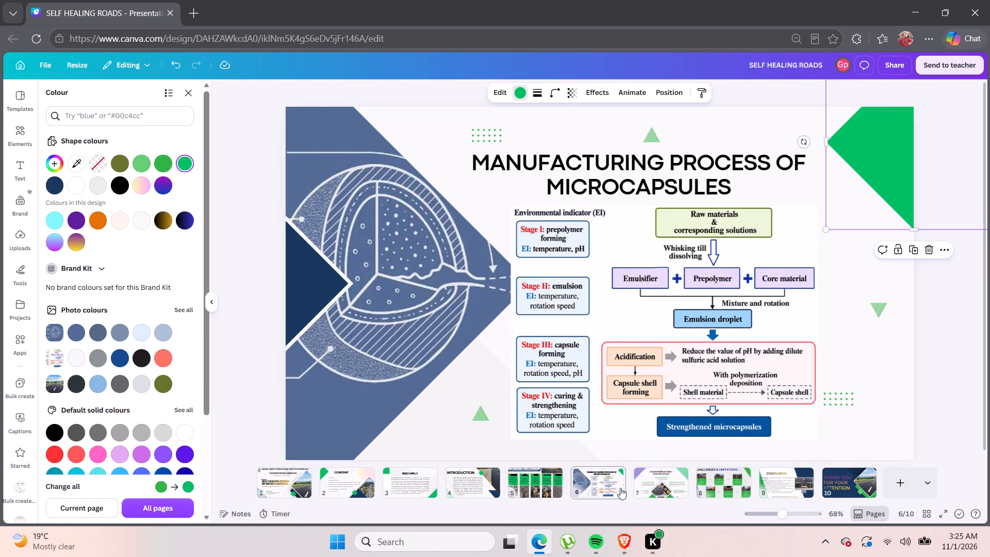
# Recolour the green shape behind the diamond photo on page 7, the advantages slide, with the emerald green.
pyautogui.click(647, 488)
pyautogui.click(493, 448)
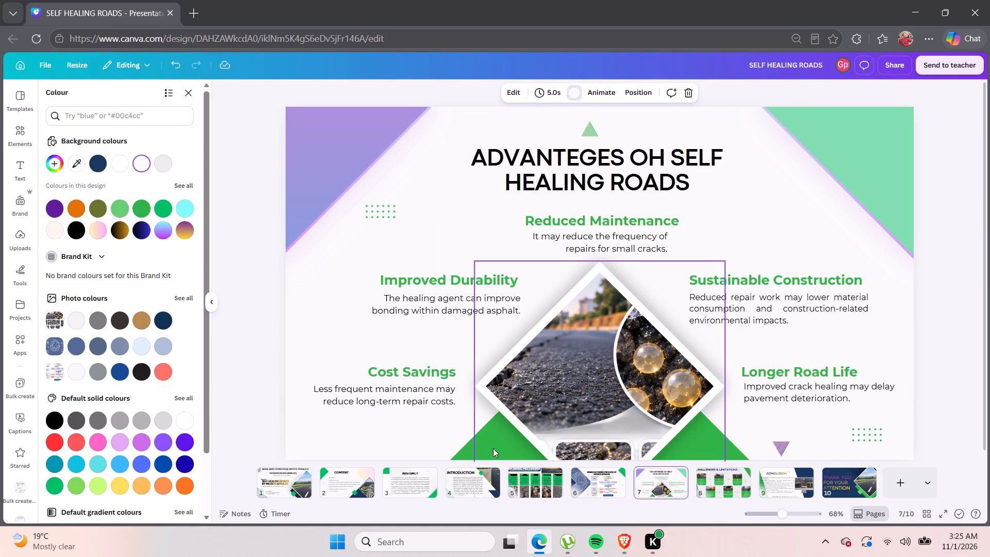
pyautogui.click(461, 452)
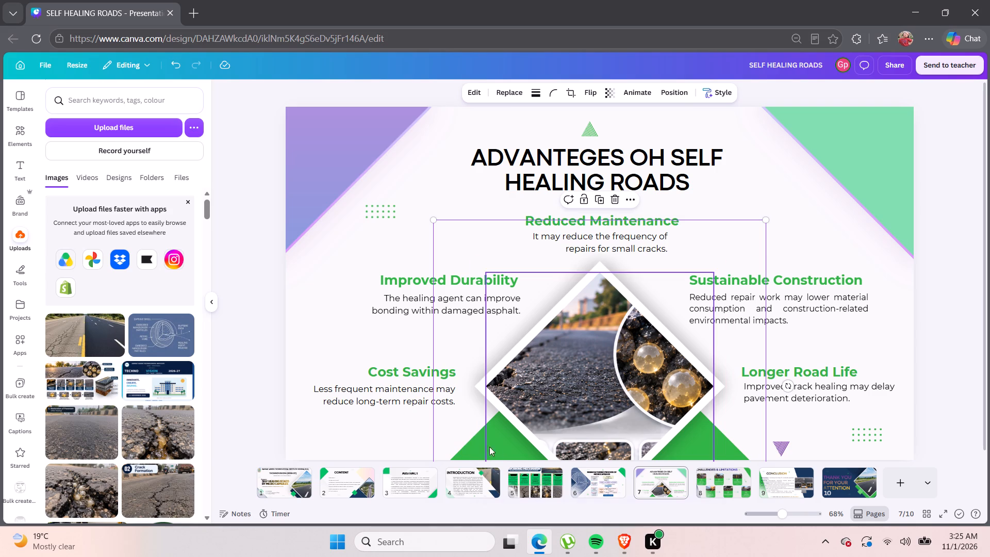
pyautogui.click(486, 446)
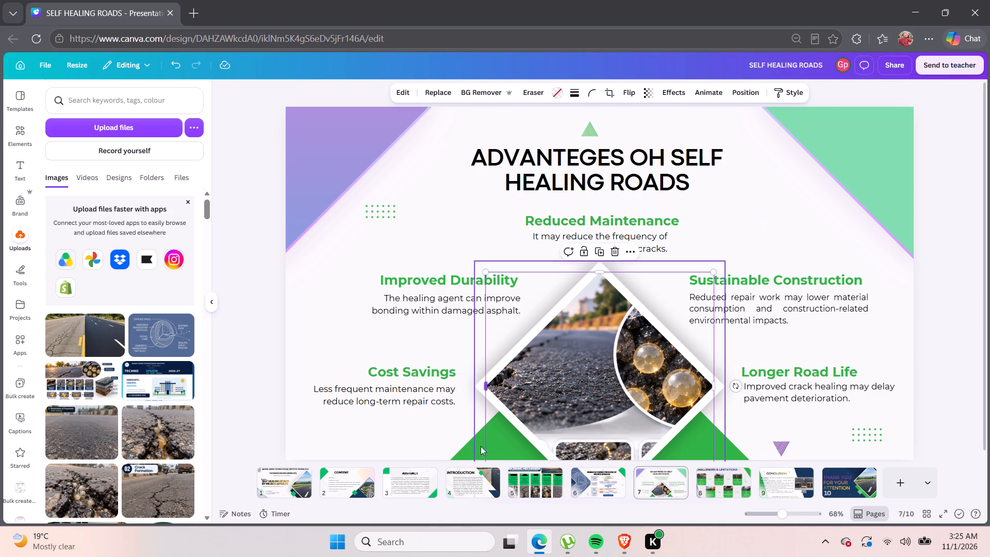
pyautogui.click(471, 446)
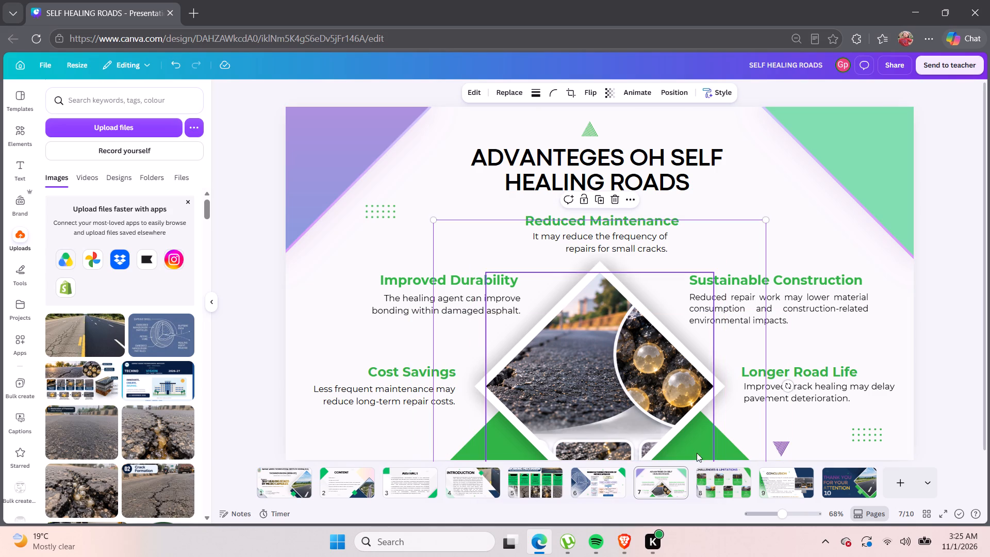
pyautogui.click(936, 383)
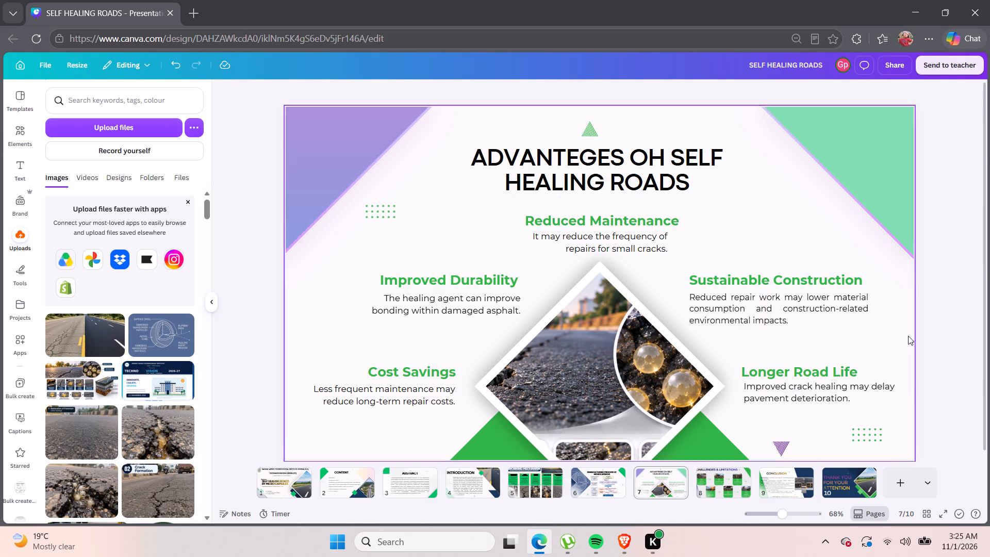
pyautogui.click(700, 452)
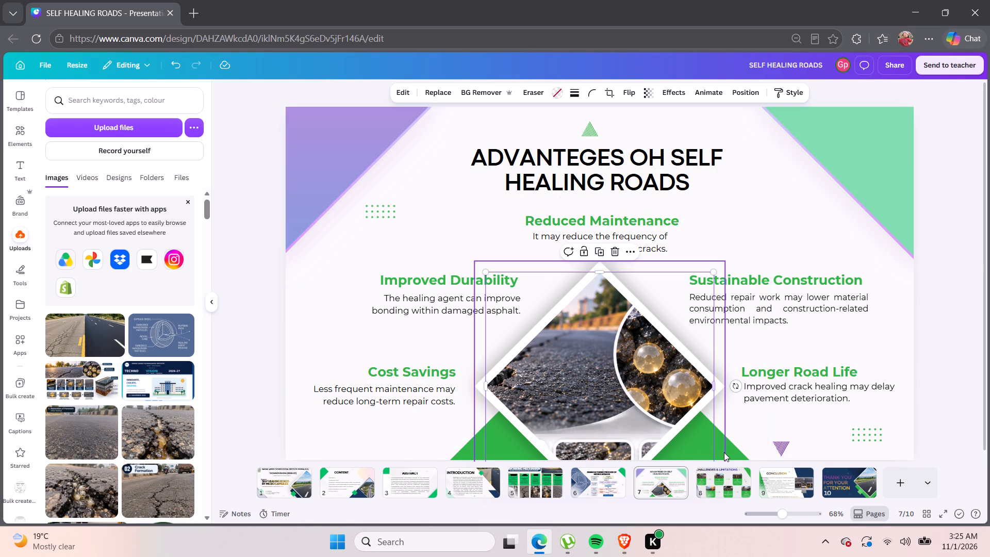
pyautogui.click(766, 450)
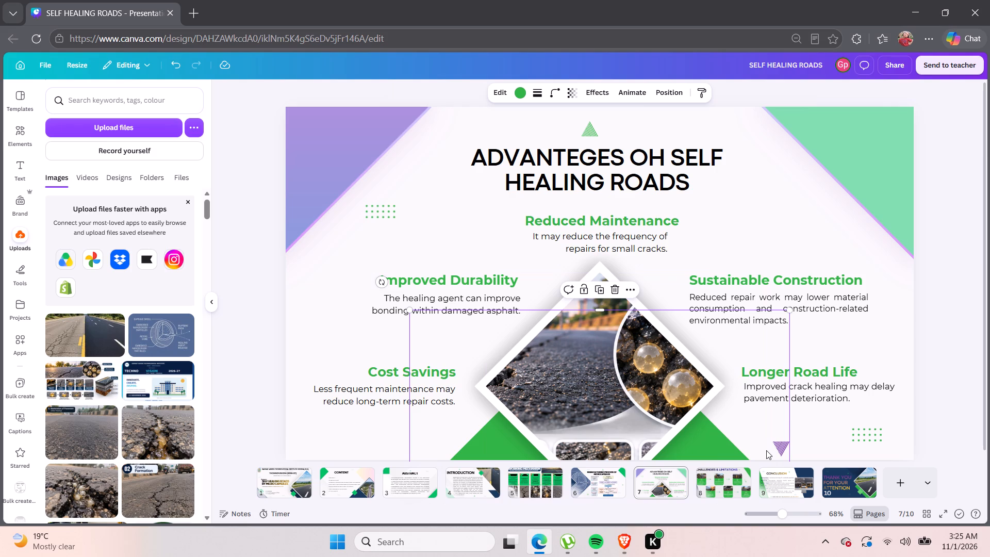
pyautogui.click(524, 92)
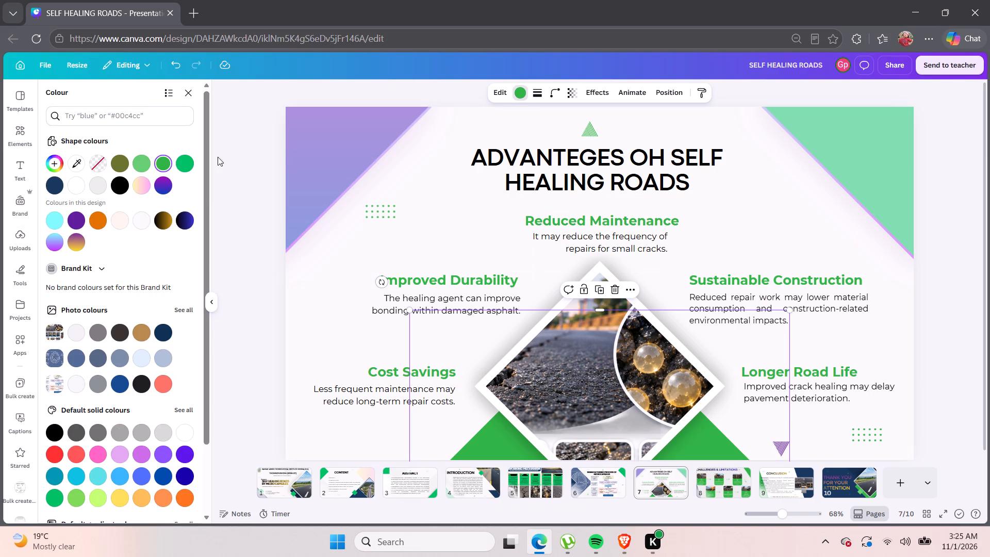
pyautogui.click(187, 167)
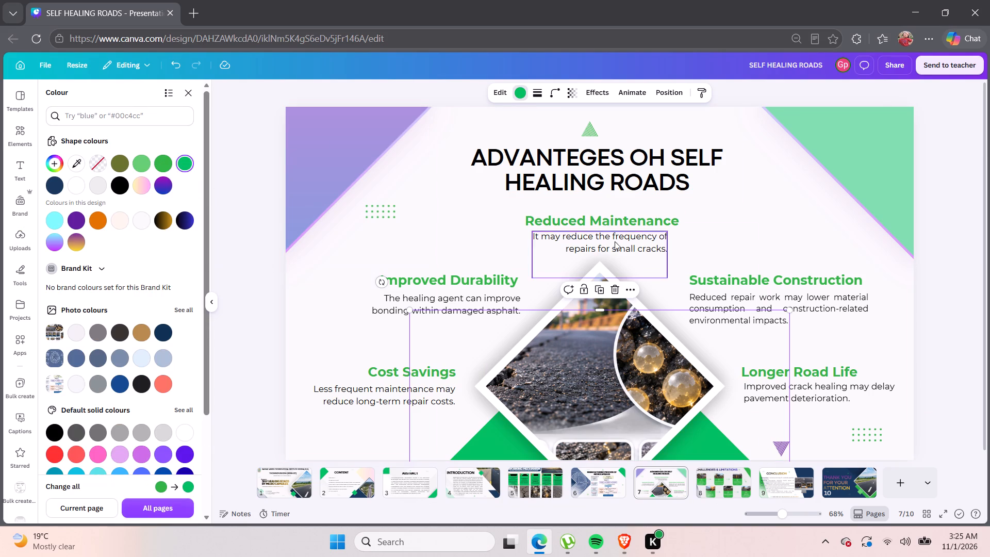
pyautogui.click(953, 314)
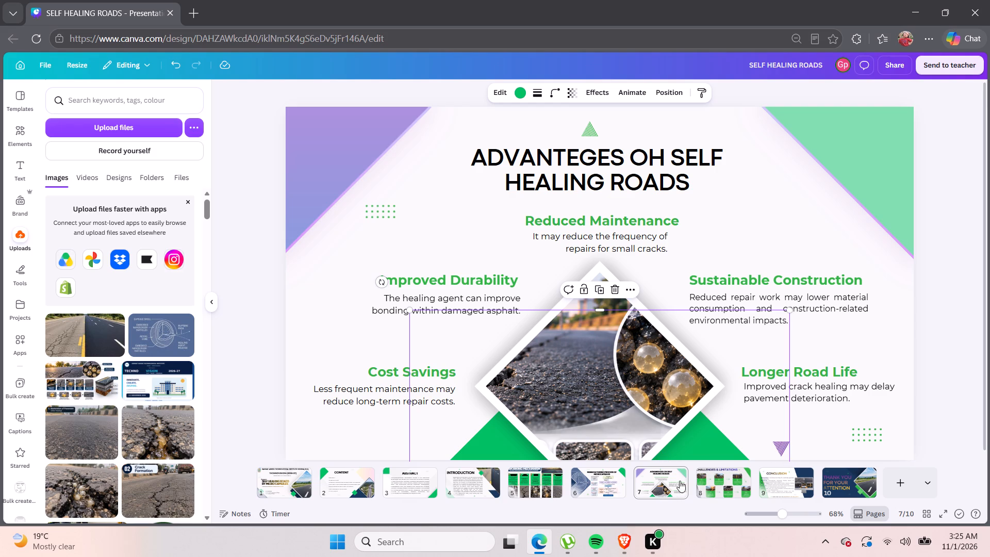
# Recolour cards 01, 02 and 03 on the CHALLENGES & LIMITATIONS page with the emerald green #00bf63.
pyautogui.click(714, 483)
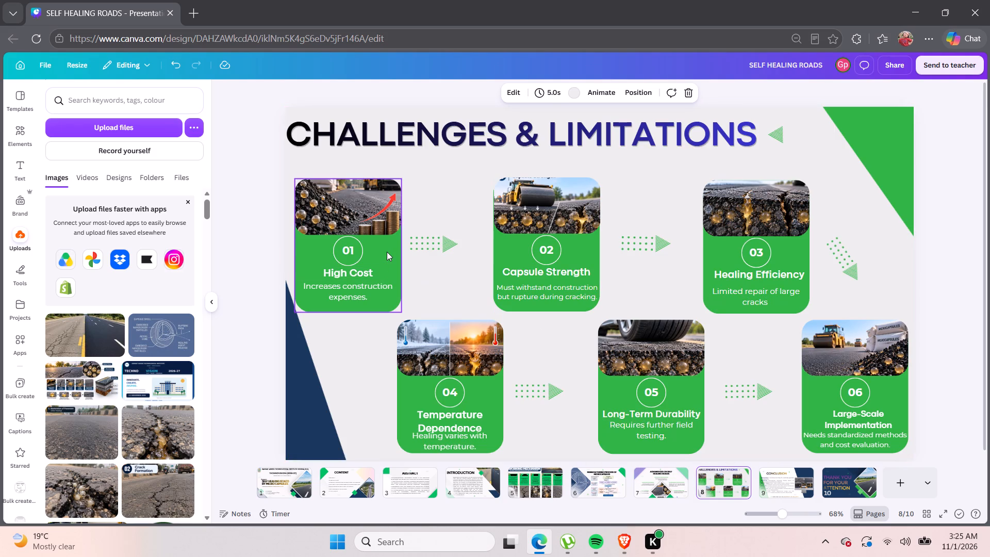
pyautogui.click(387, 252)
pyautogui.click(523, 93)
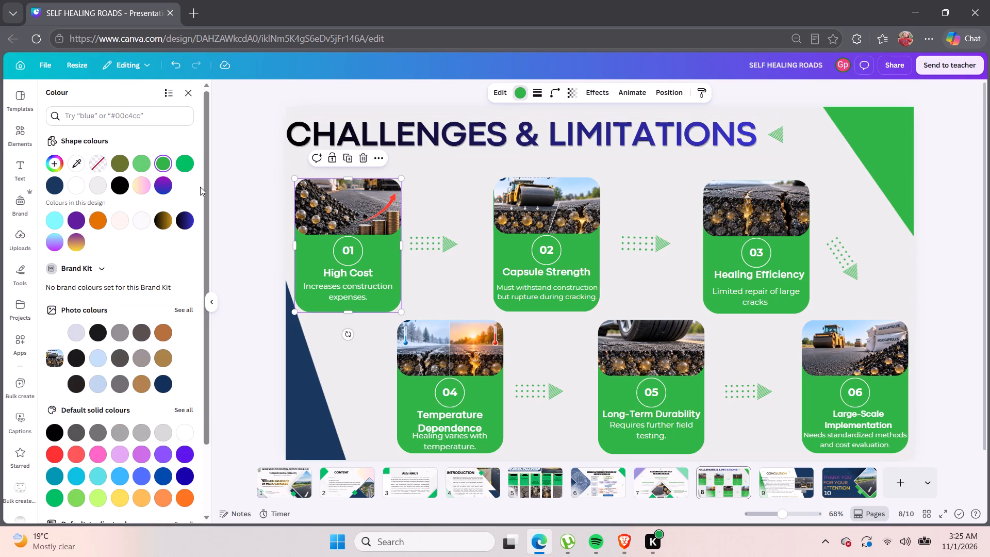
pyautogui.click(187, 159)
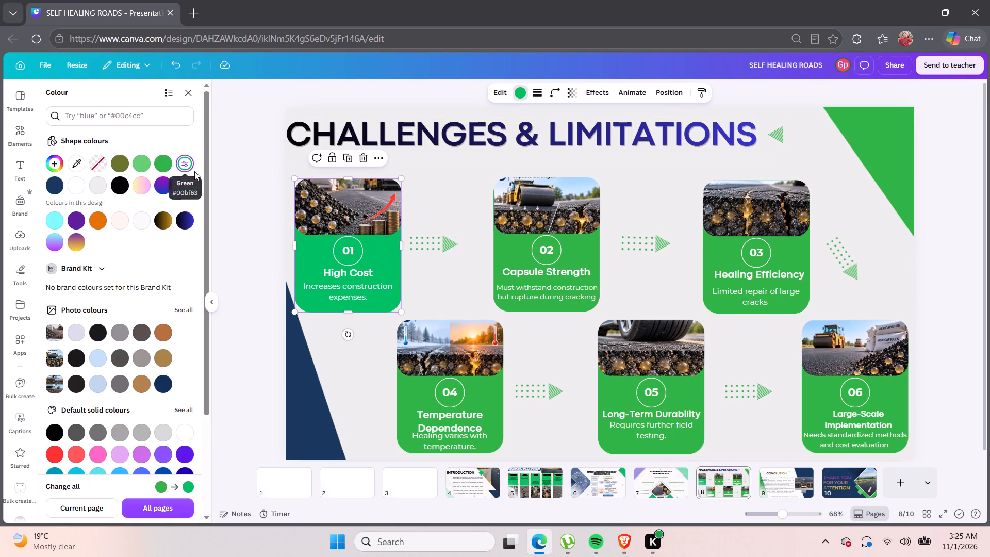
pyautogui.click(595, 266)
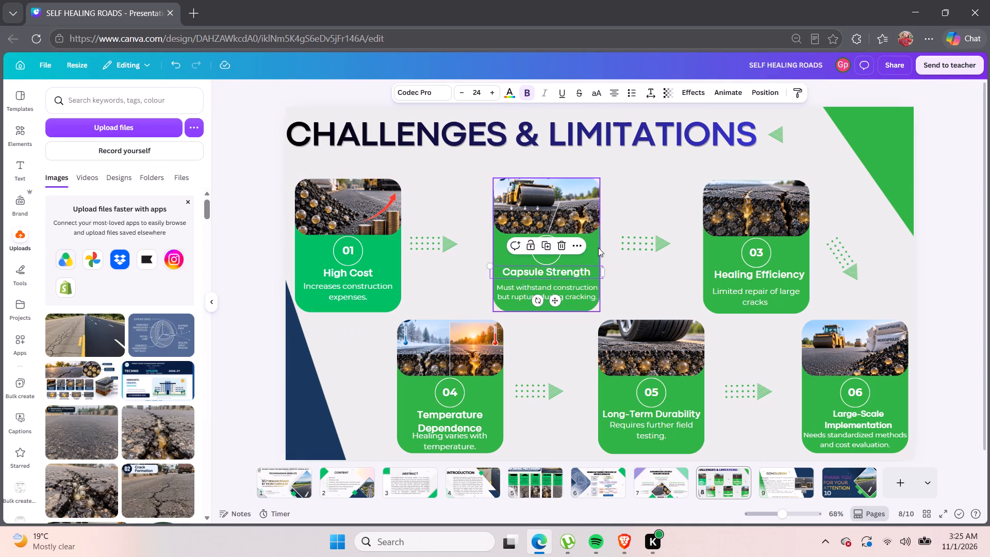
pyautogui.click(598, 247)
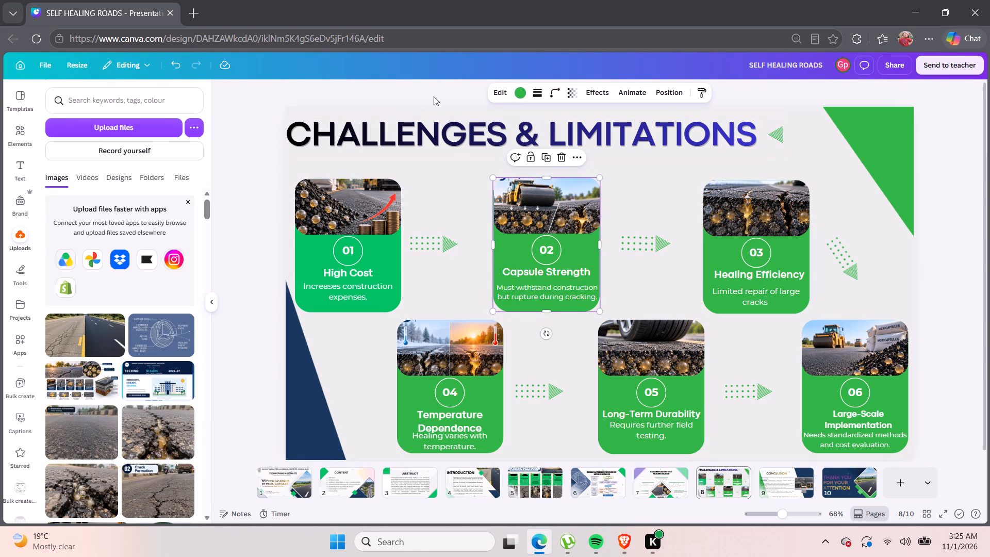
pyautogui.click(520, 96)
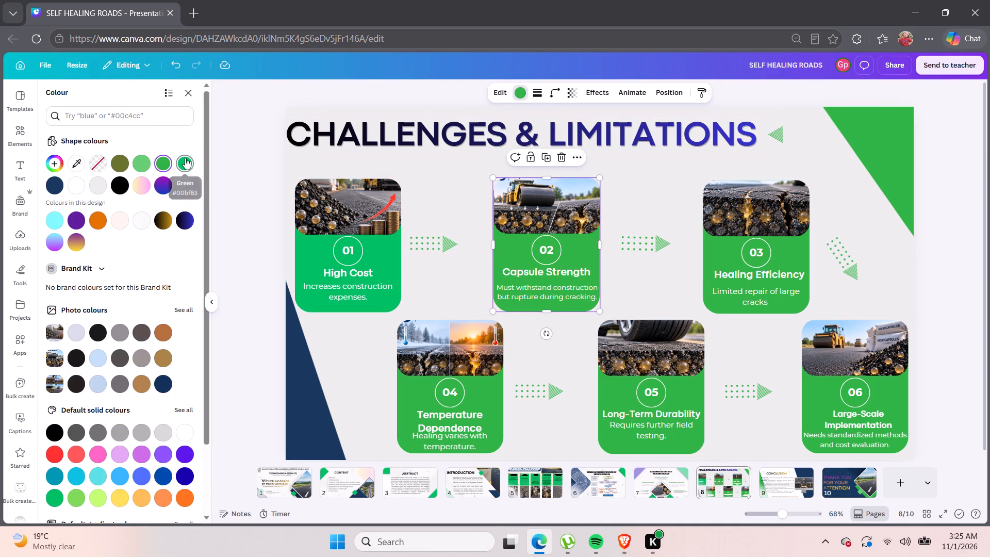
pyautogui.click(186, 158)
pyautogui.click(803, 254)
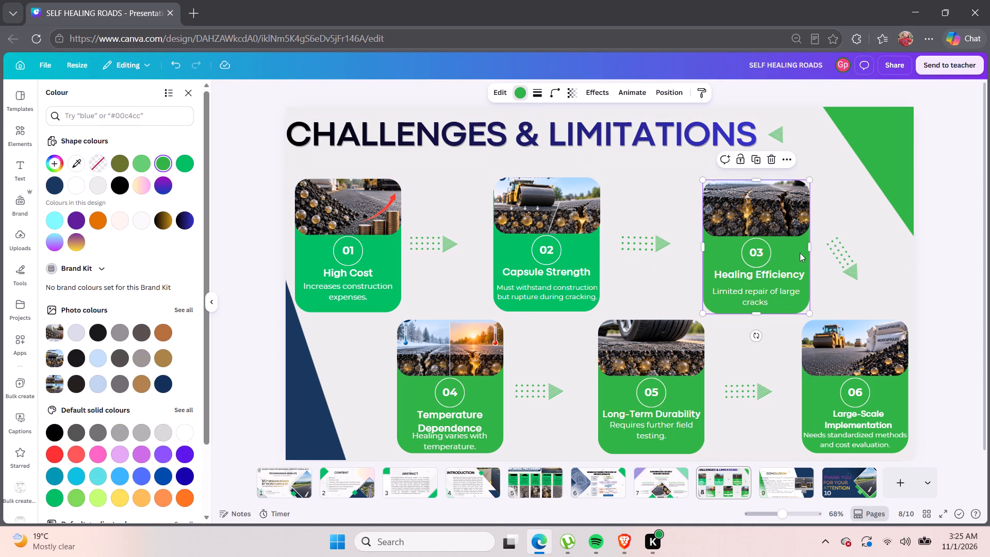
pyautogui.click(183, 161)
# Recolour cards 04, 05 and 06 on the CHALLENGES & LIMITATIONS page with the same emerald green.
pyautogui.click(496, 390)
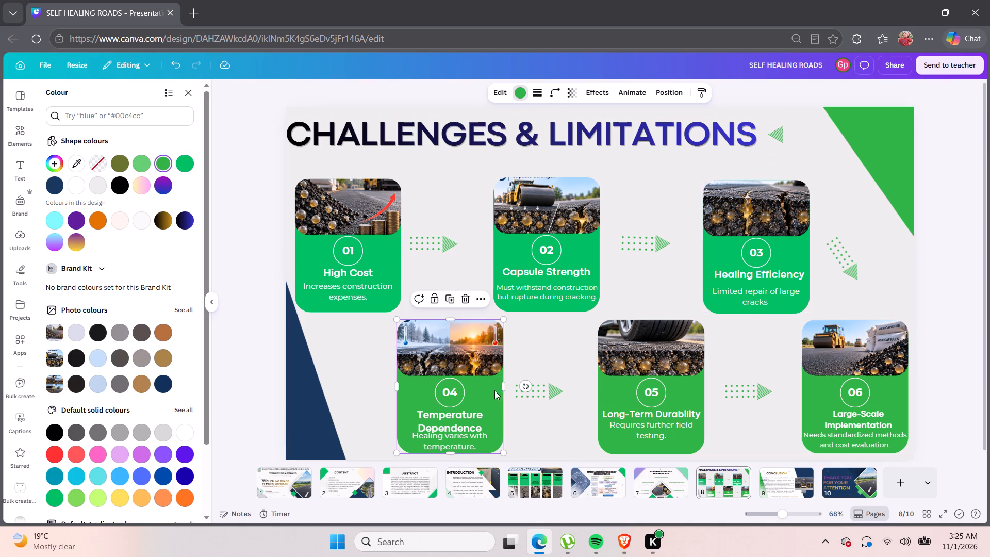
pyautogui.click(183, 159)
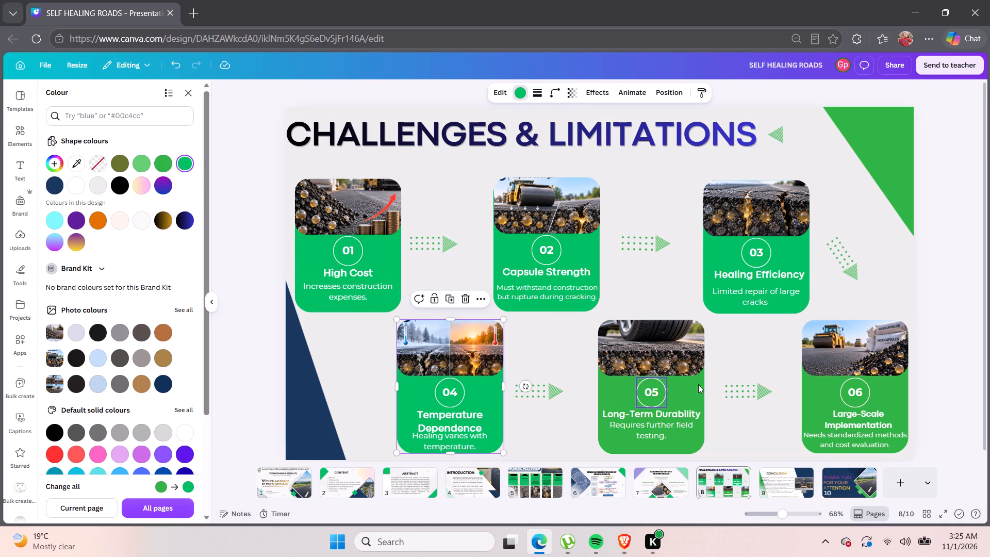
pyautogui.click(700, 385)
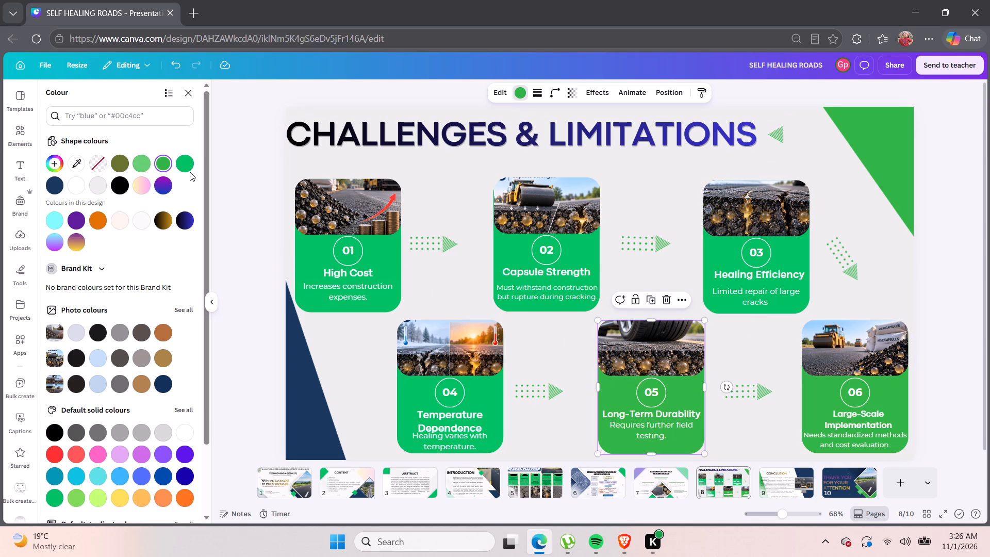
pyautogui.click(185, 160)
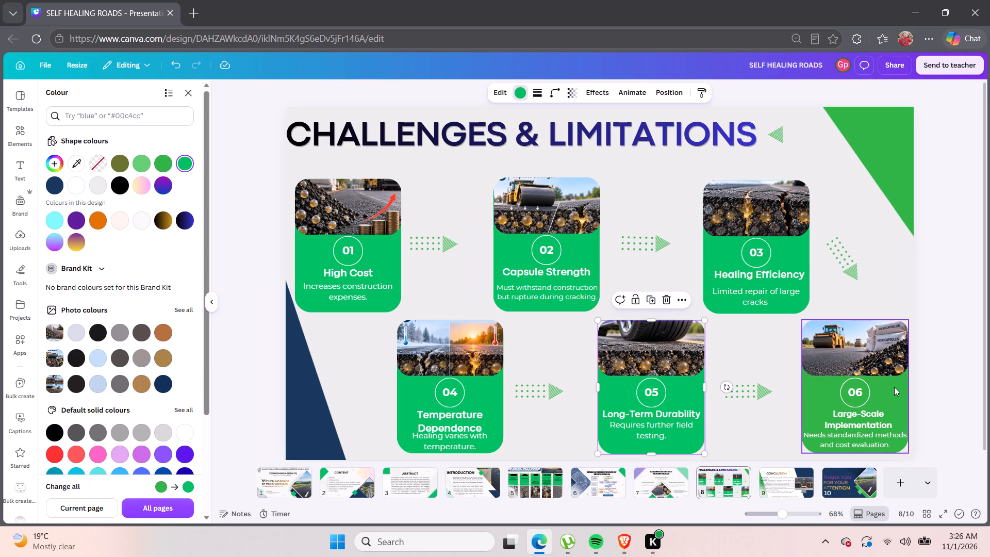
pyautogui.click(894, 387)
pyautogui.click(184, 163)
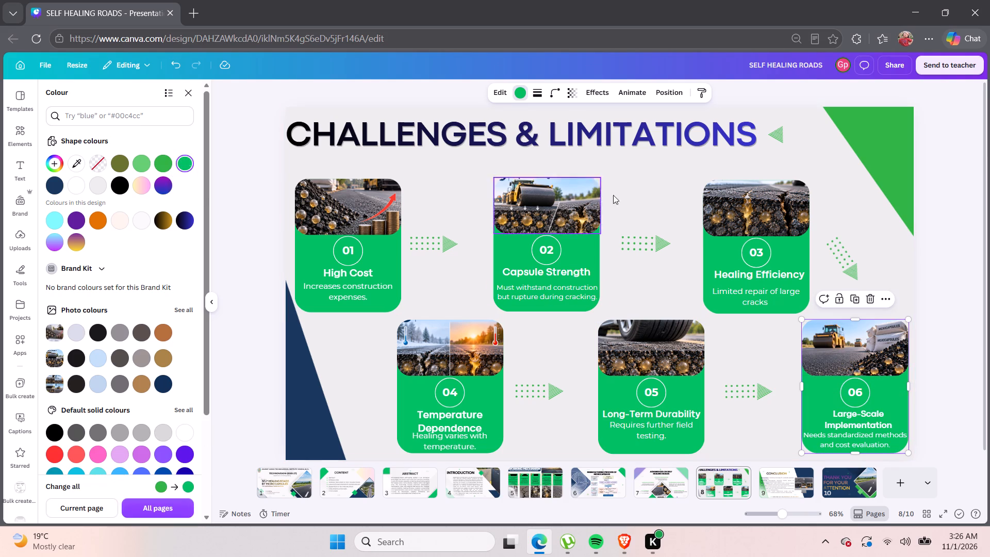
# Recolour the large green corner triangle on the CHALLENGES & LIMITATIONS page with the emerald green #00bf63.
pyautogui.click(888, 168)
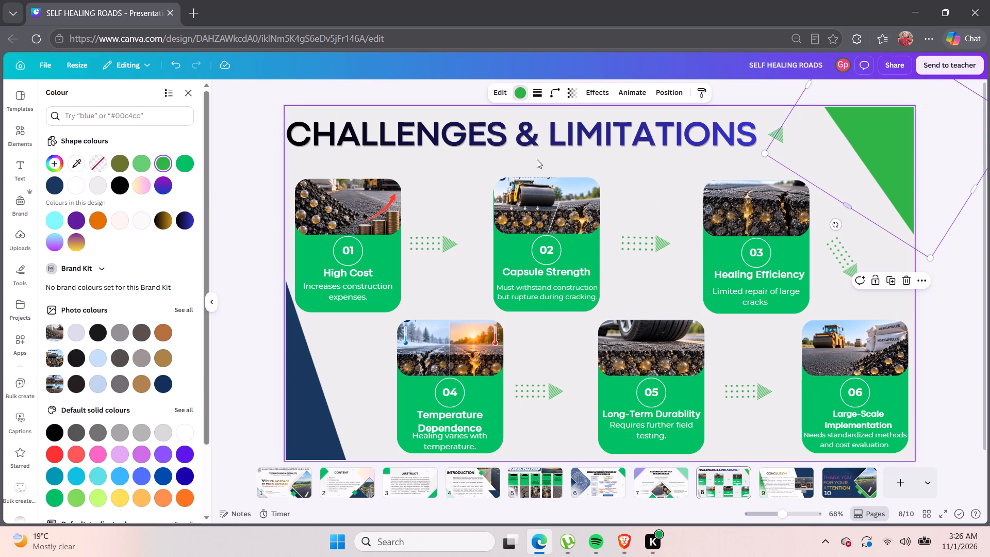
pyautogui.click(186, 163)
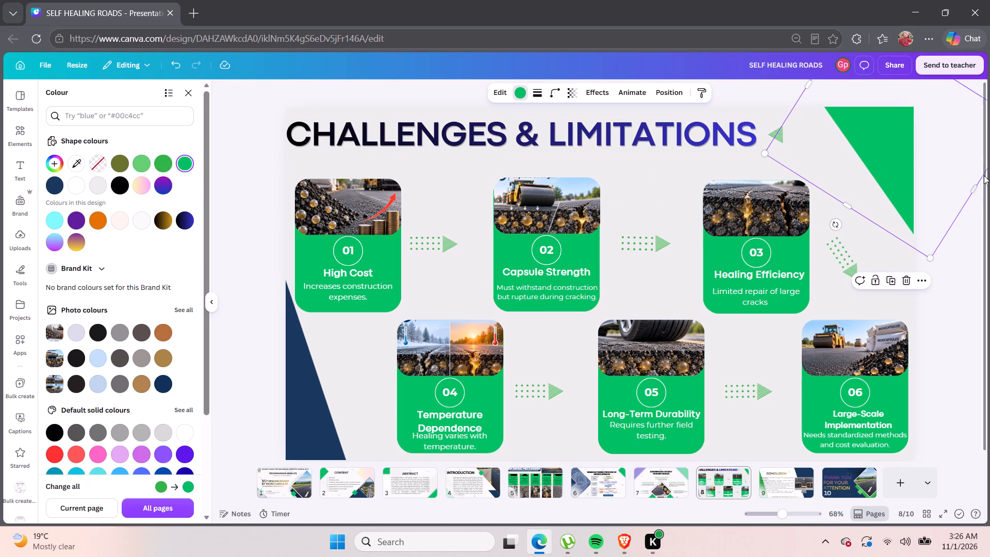
# Reposition the emerald corner triangle on the CHALLENGES & LIMITATIONS page slightly so it fills the page corner with clean edges.
pyautogui.click(881, 153)
pyautogui.moveTo(881, 153); pyautogui.dragTo(875, 162)
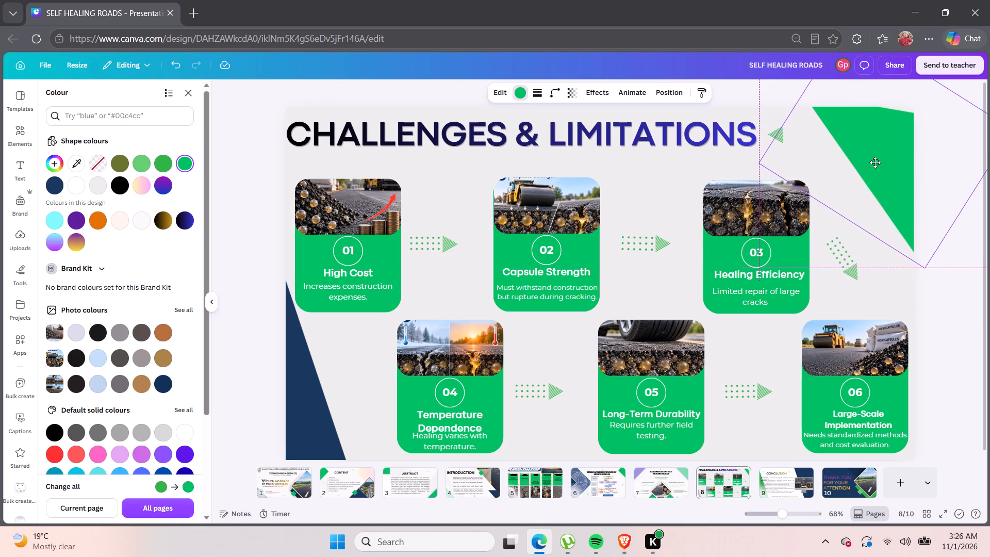
pyautogui.moveTo(875, 162); pyautogui.dragTo(882, 163)
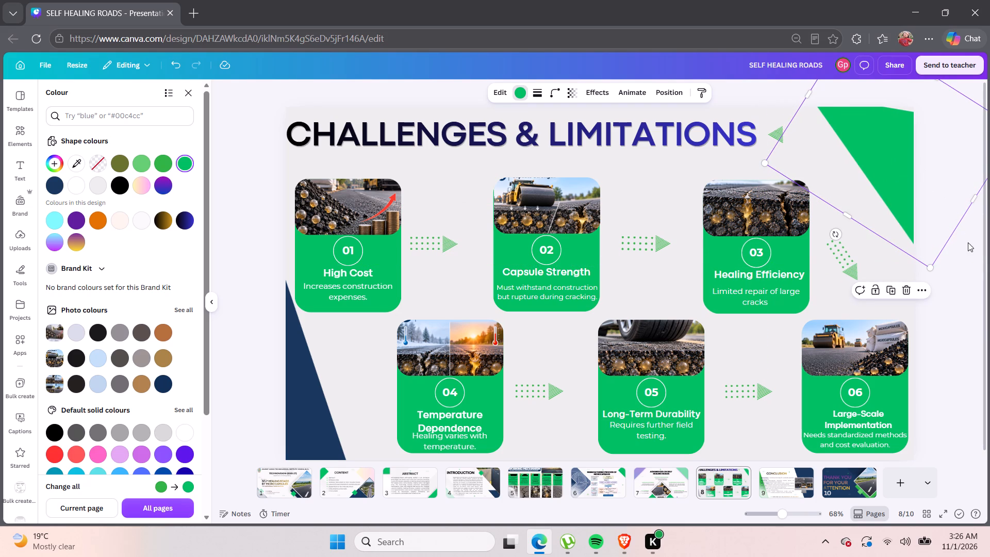
pyautogui.click(962, 251)
pyautogui.click(963, 280)
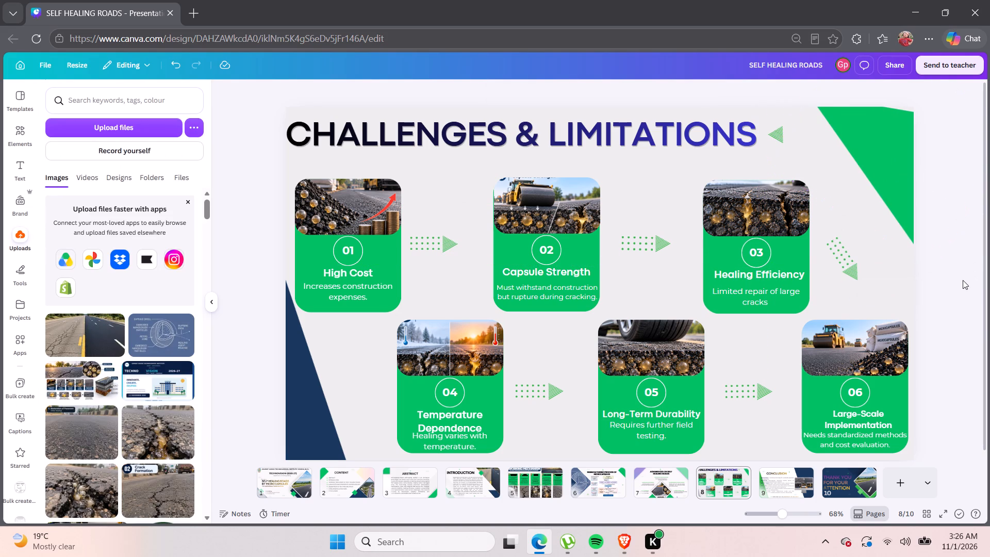
pyautogui.moveTo(893, 184); pyautogui.dragTo(891, 176)
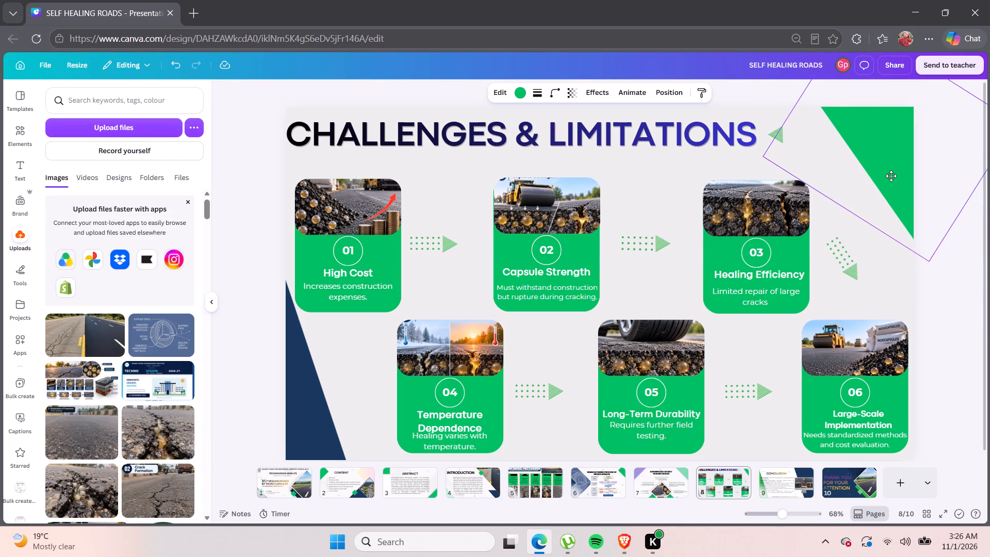
pyautogui.moveTo(891, 176); pyautogui.dragTo(890, 176)
pyautogui.click(954, 268)
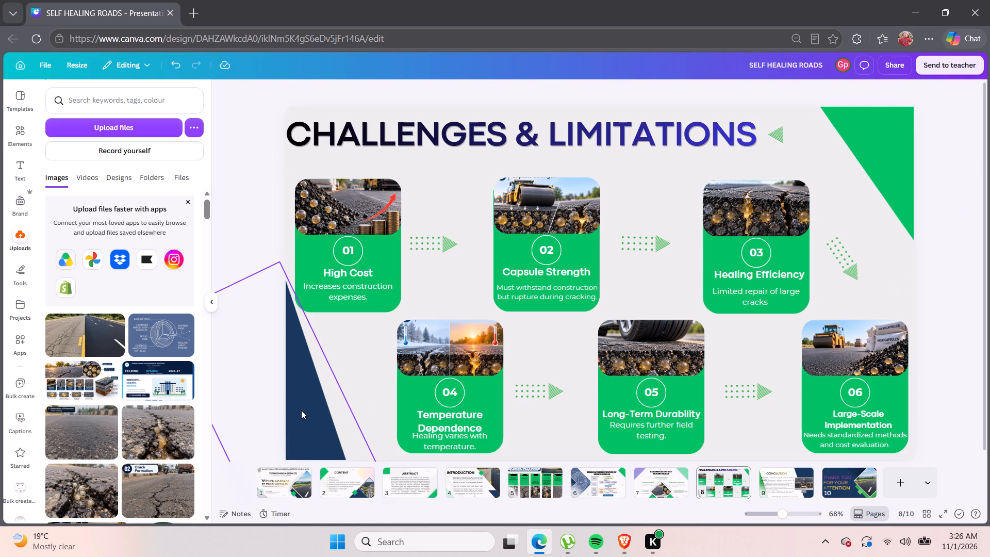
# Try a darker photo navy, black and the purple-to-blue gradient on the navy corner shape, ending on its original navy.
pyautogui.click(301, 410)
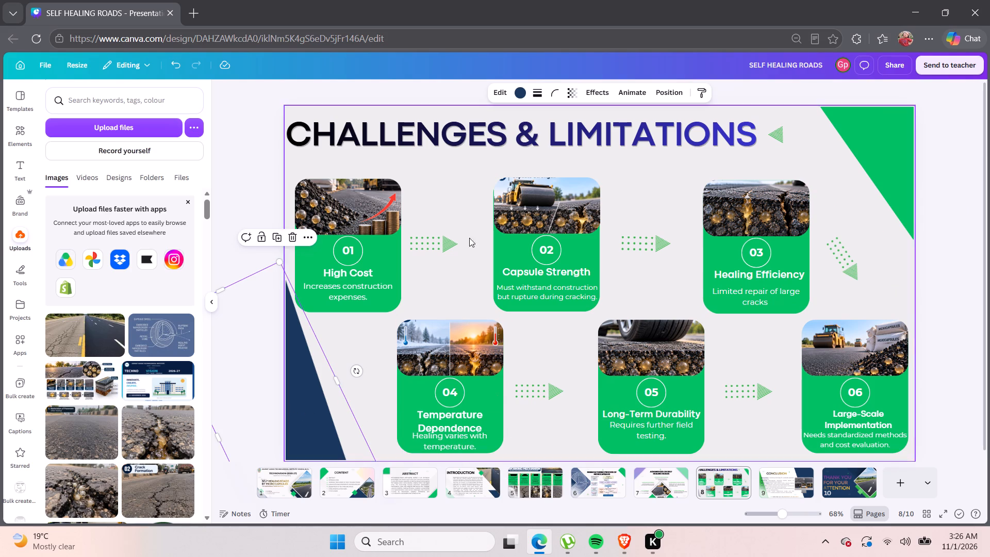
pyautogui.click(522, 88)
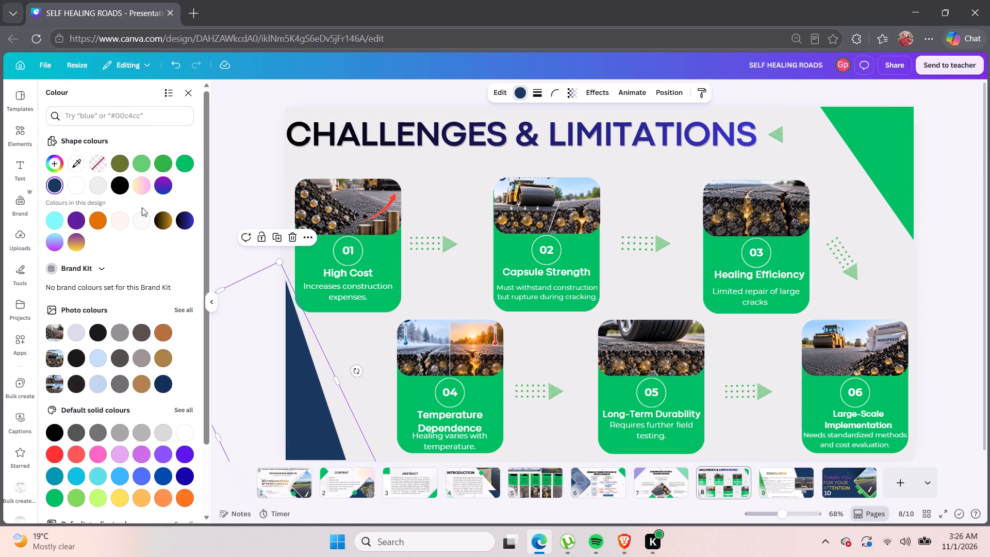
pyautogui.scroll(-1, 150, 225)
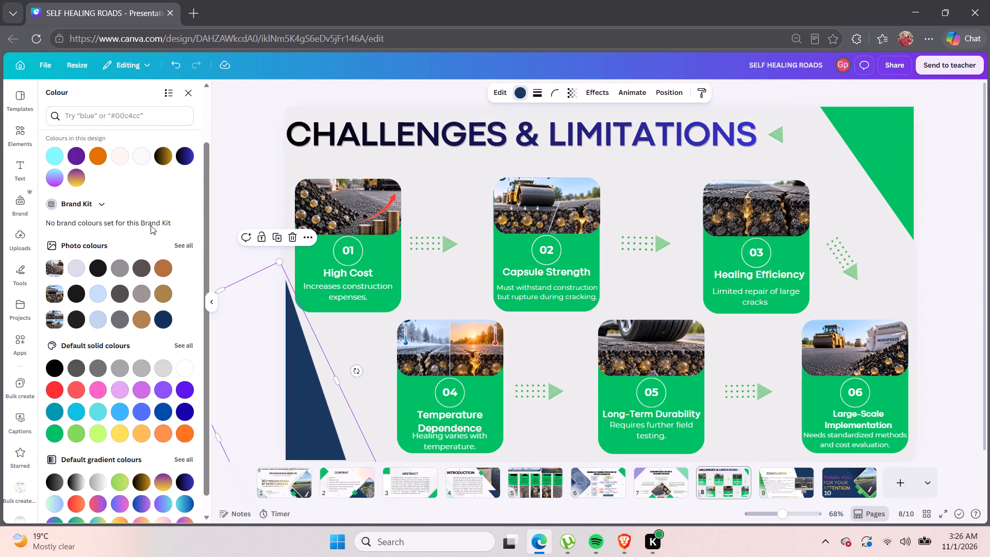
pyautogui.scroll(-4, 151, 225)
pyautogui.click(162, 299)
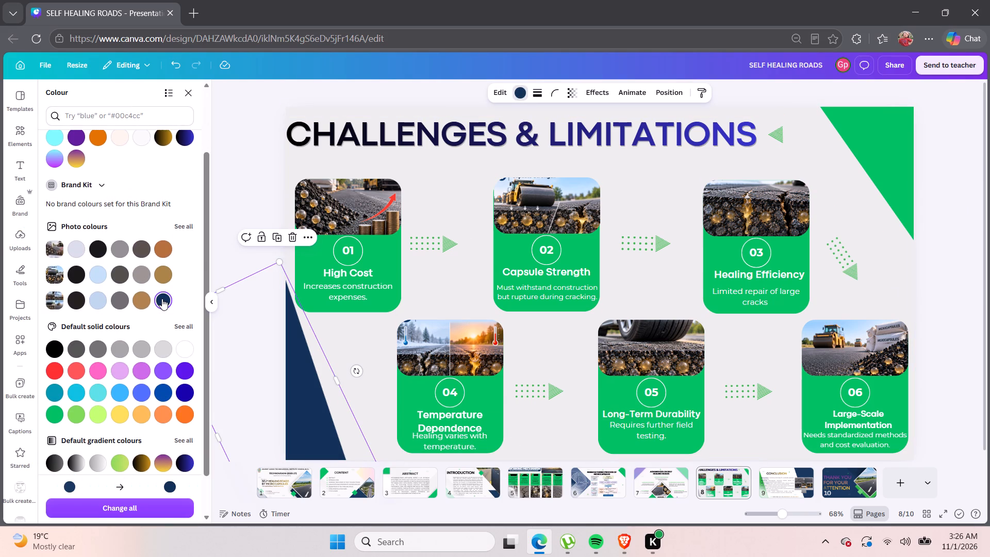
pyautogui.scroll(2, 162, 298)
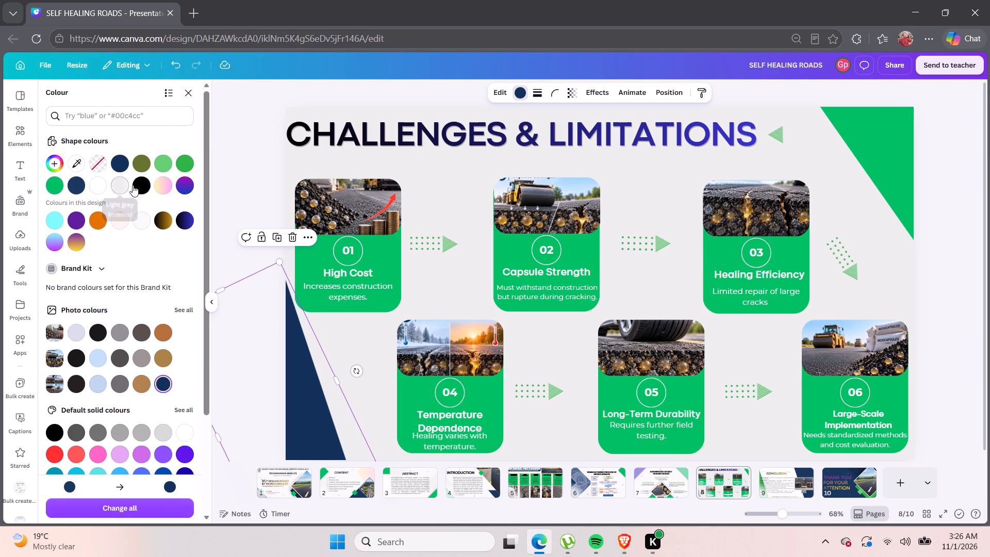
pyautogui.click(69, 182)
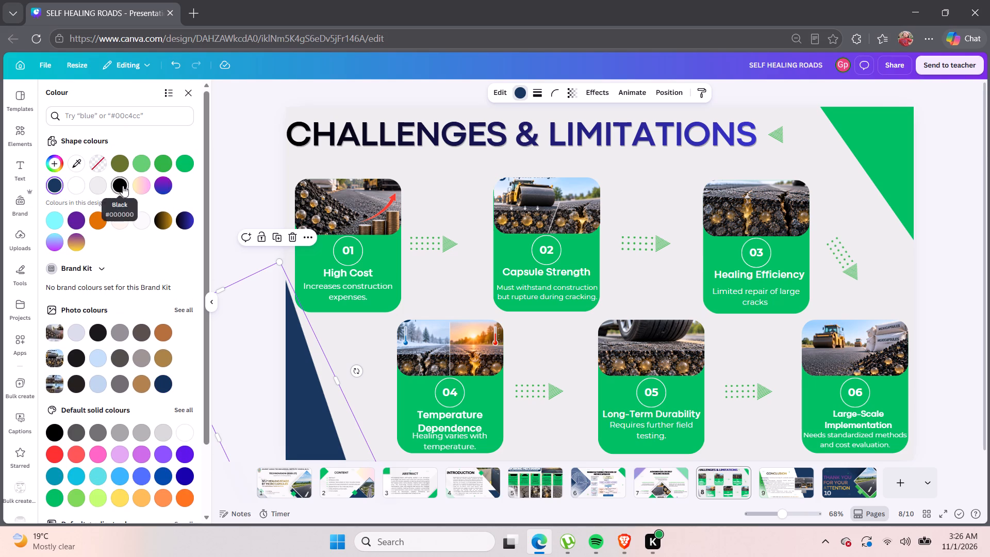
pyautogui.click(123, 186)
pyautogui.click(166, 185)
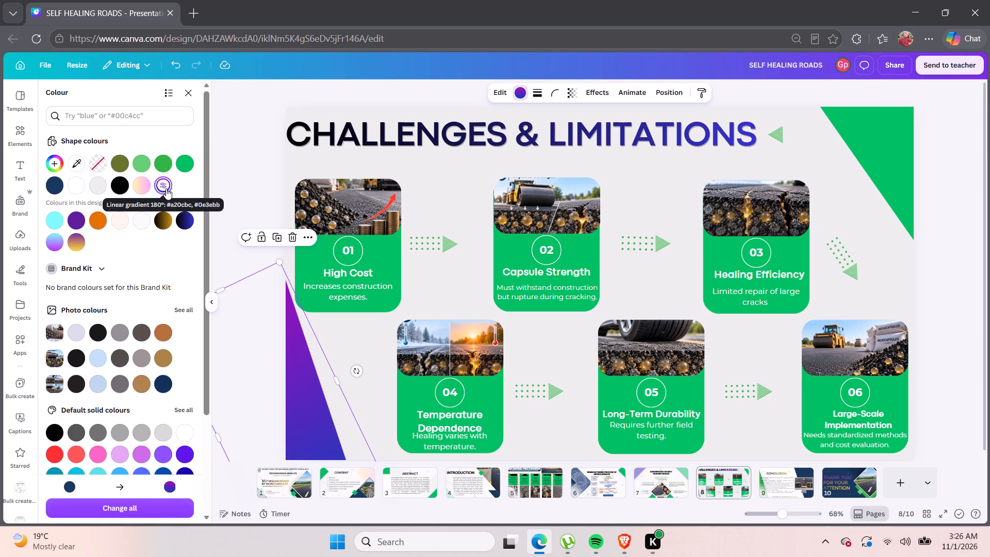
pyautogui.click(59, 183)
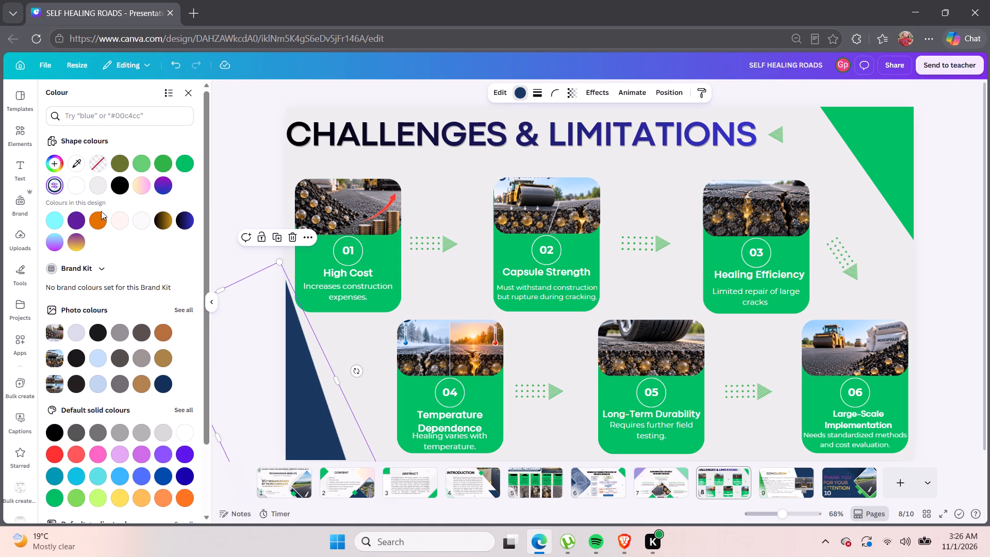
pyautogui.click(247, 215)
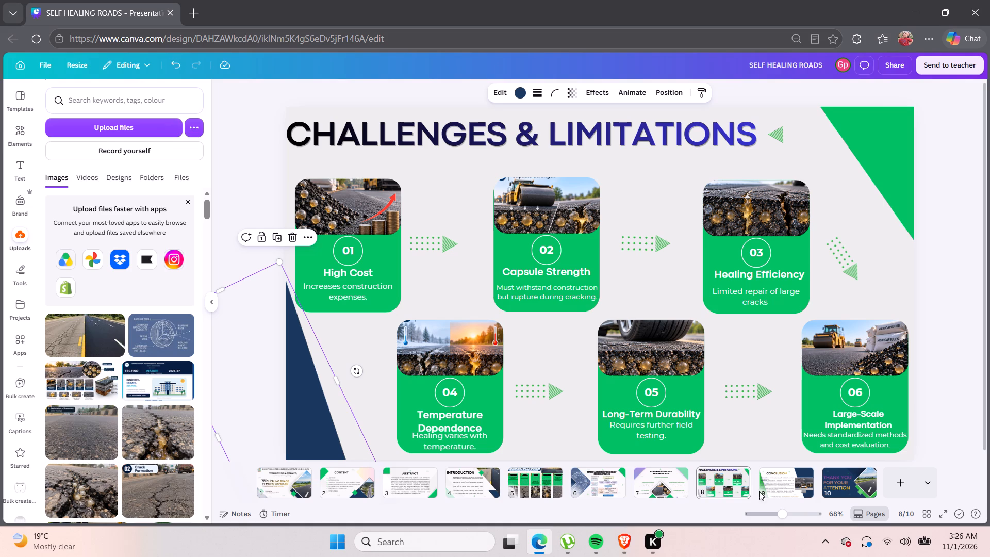
# Recolour the green triangle behind the bullet text on the CONCLUSION page with the emerald green.
pyautogui.click(782, 482)
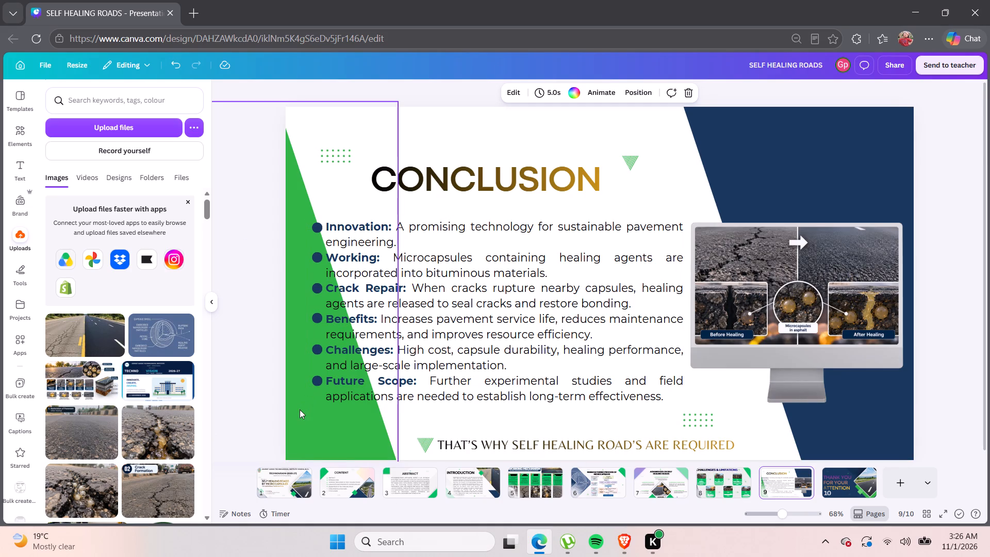
pyautogui.click(299, 409)
pyautogui.click(518, 86)
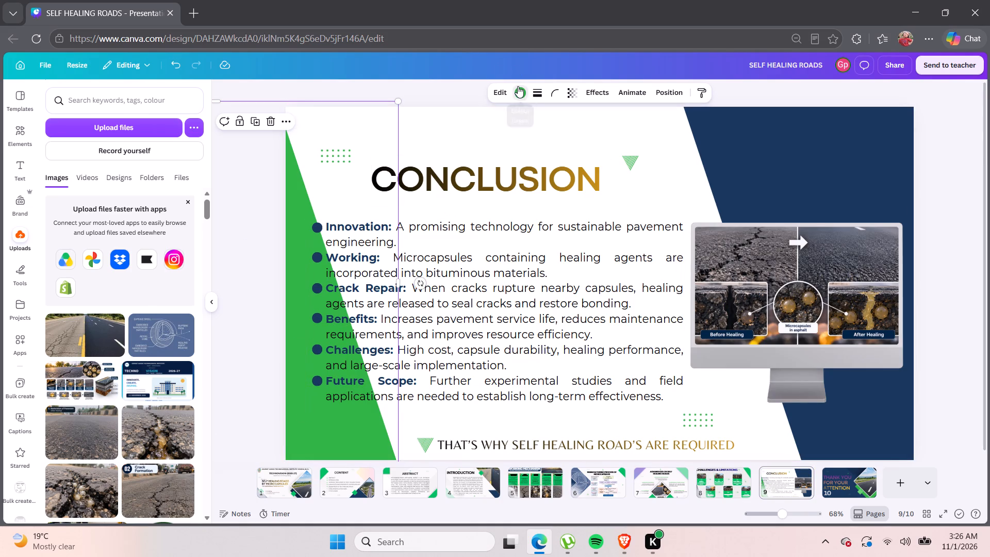
pyautogui.click(186, 158)
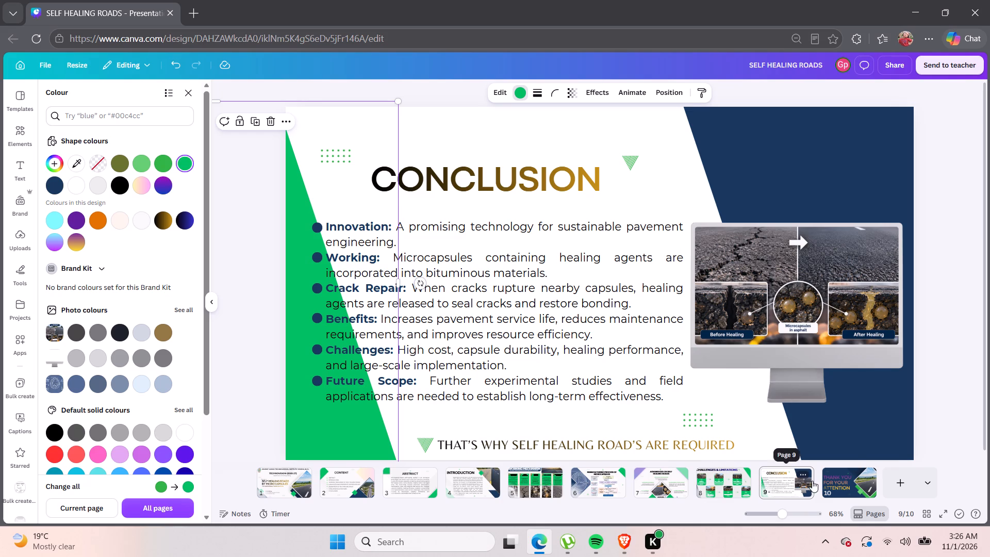
# Recolour the small diamond and the large green shape behind the road photo on the THANK YOU page with emerald green #00bf63.
pyautogui.click(830, 480)
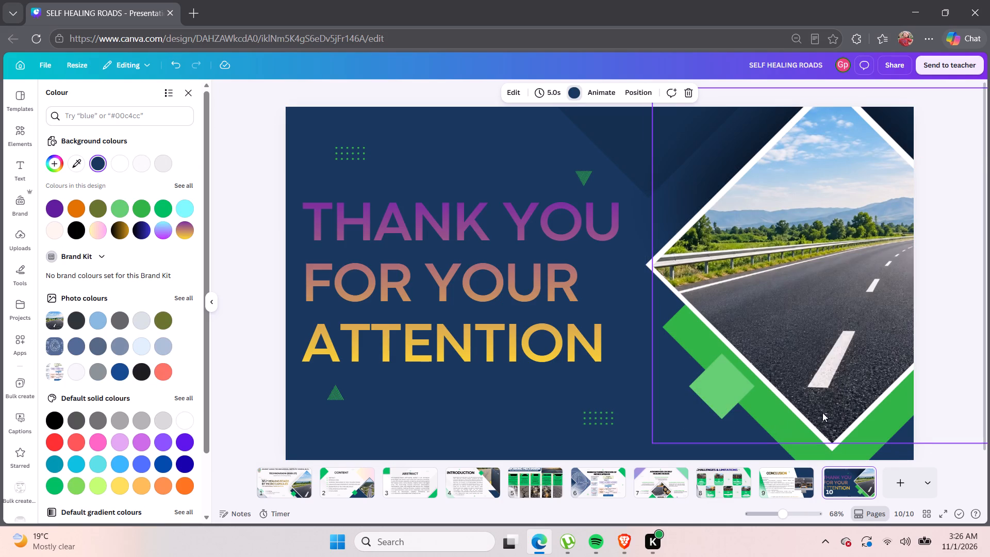
pyautogui.click(733, 399)
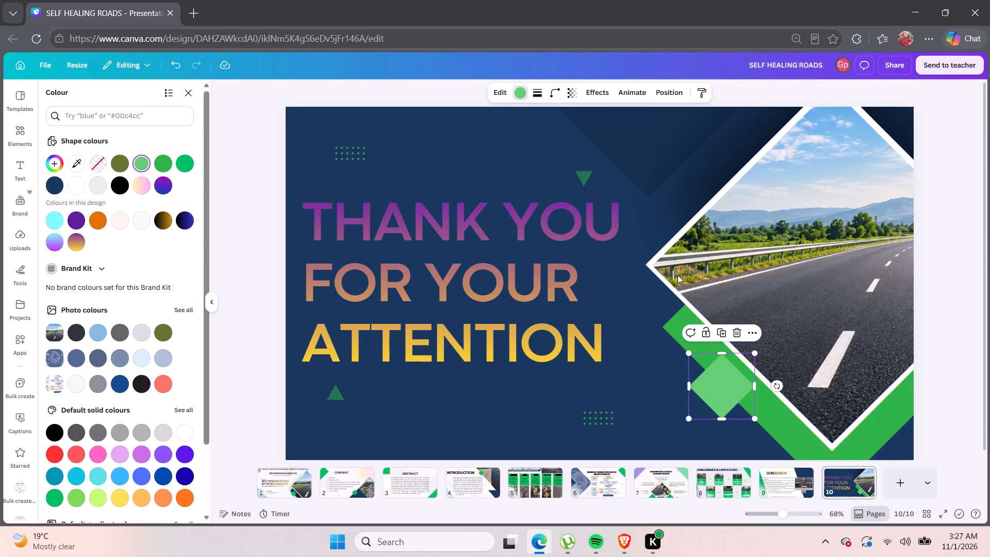
pyautogui.click(184, 162)
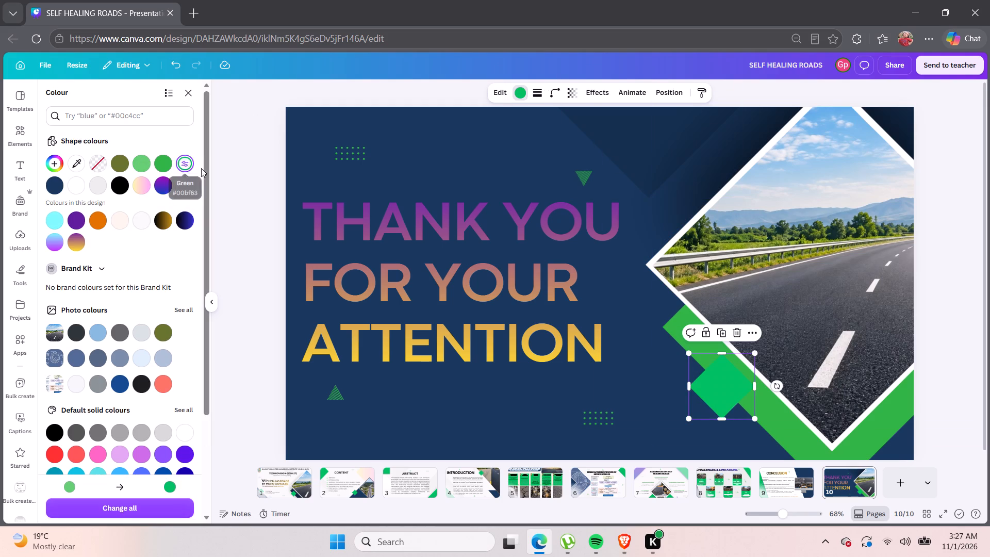
pyautogui.click(662, 338)
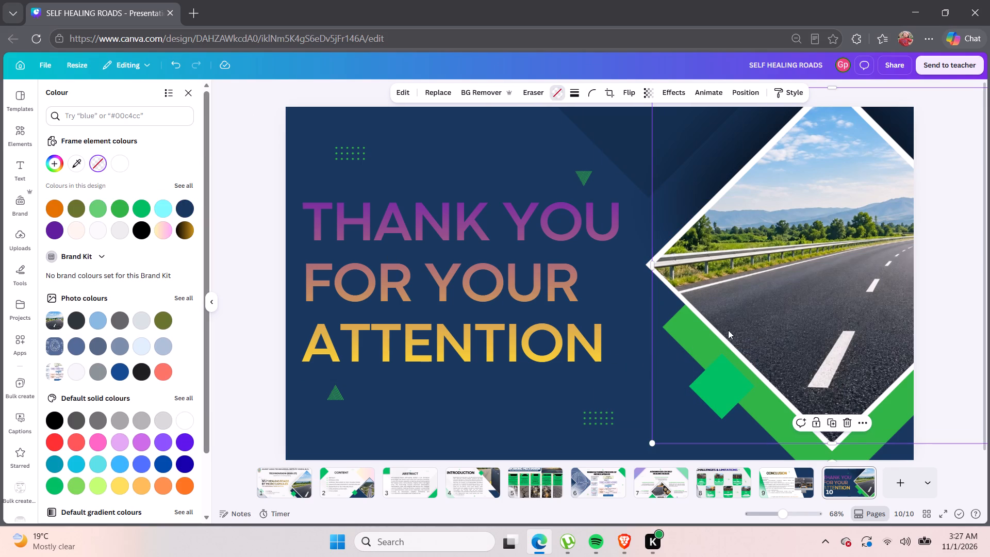
pyautogui.click(639, 336)
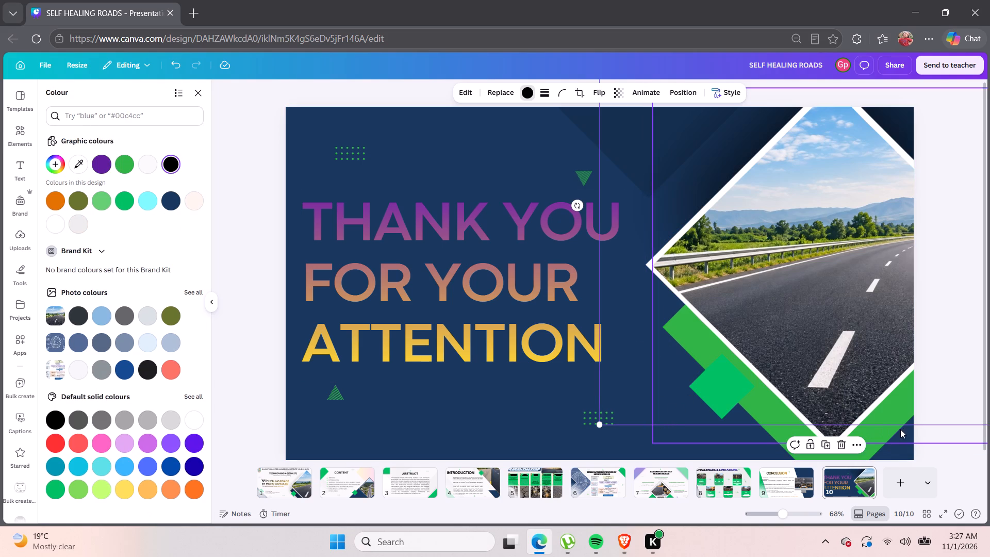
pyautogui.click(867, 457)
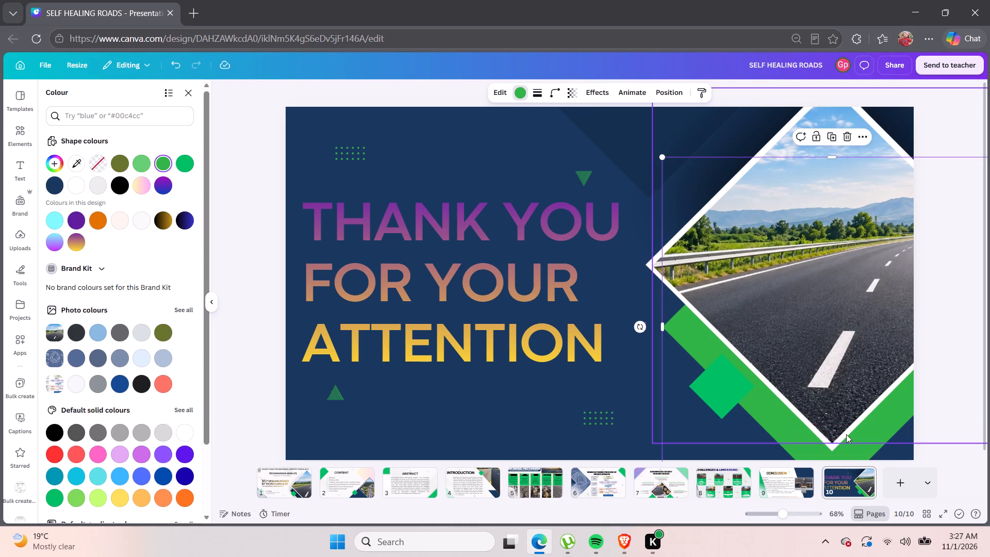
pyautogui.click(187, 166)
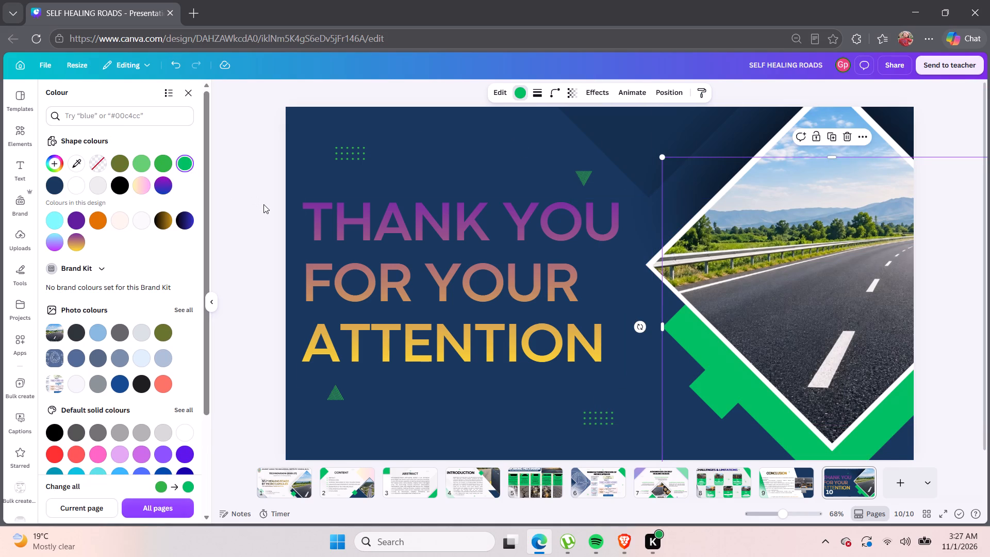
# Recolour the small diamond on the THANK YOU page with the design's medium green to contrast with the emerald shape behind it.
pyautogui.click(715, 389)
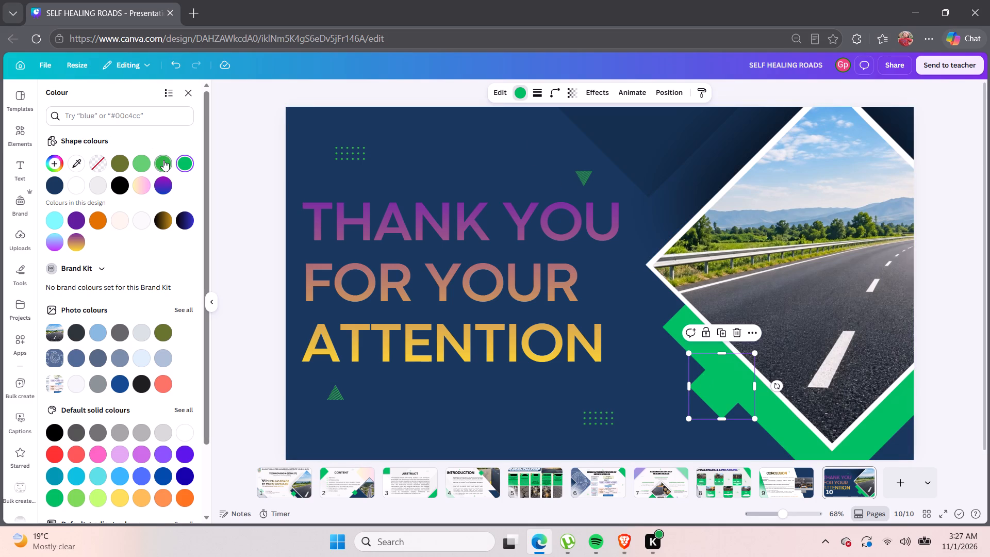
pyautogui.click(163, 160)
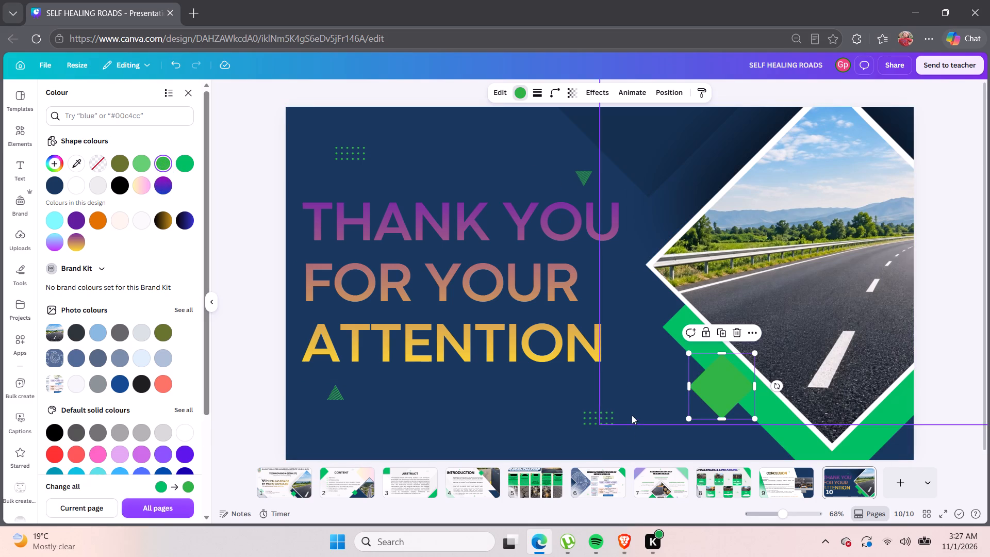
pyautogui.click(635, 407)
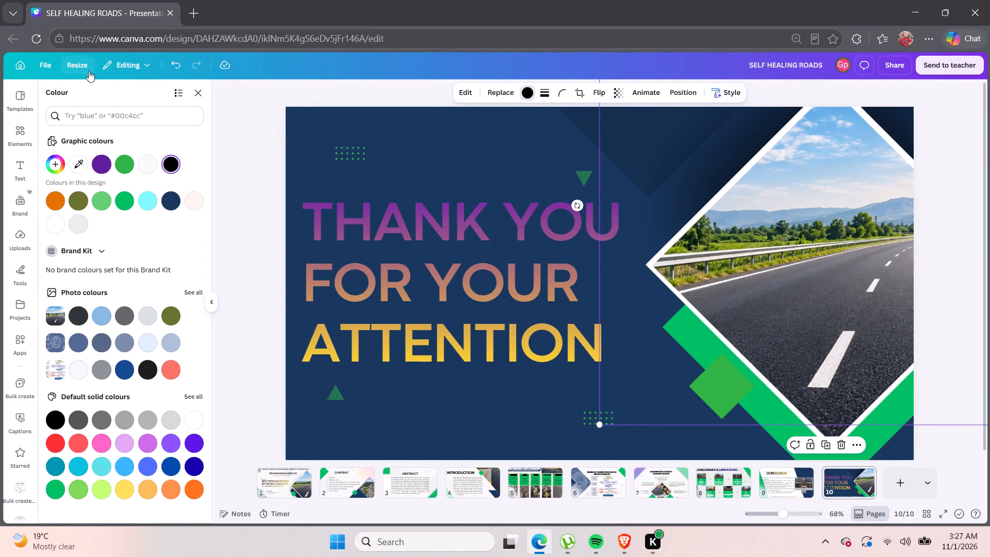
# Switch the presentation from editing to the read-only viewing mode.
pyautogui.click(120, 65)
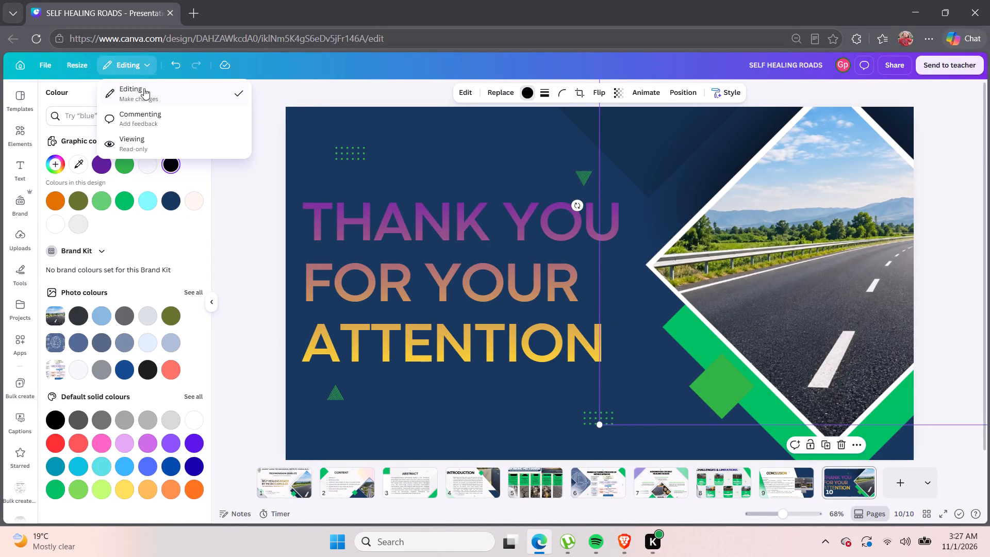
pyautogui.click(153, 140)
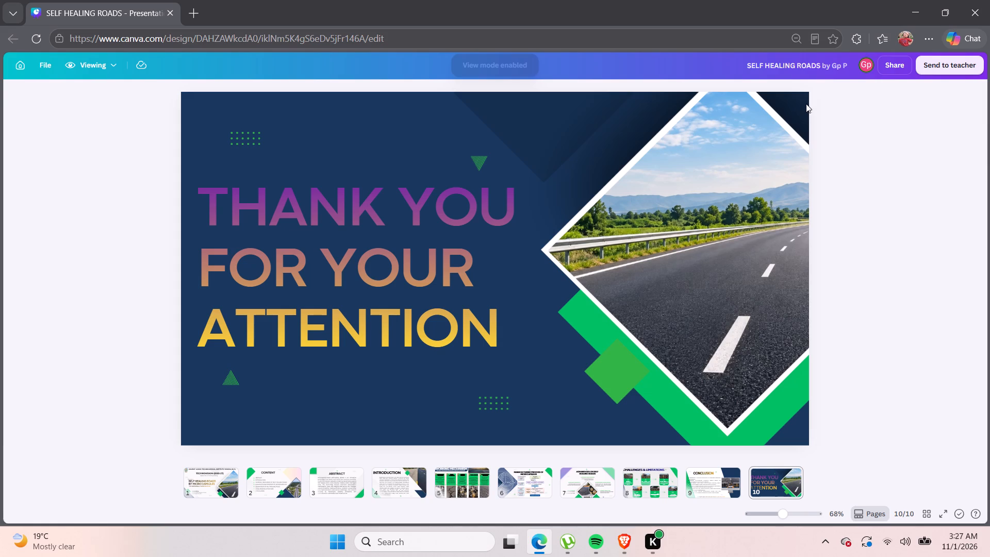
# Download all pages of the presentation as a PDF with the Digital preset.
pyautogui.click(904, 63)
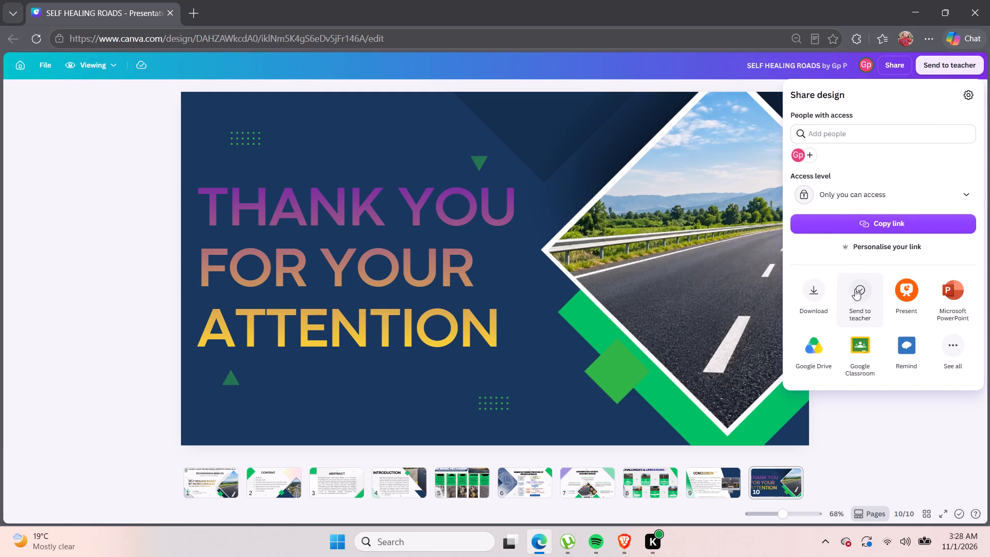
pyautogui.click(814, 293)
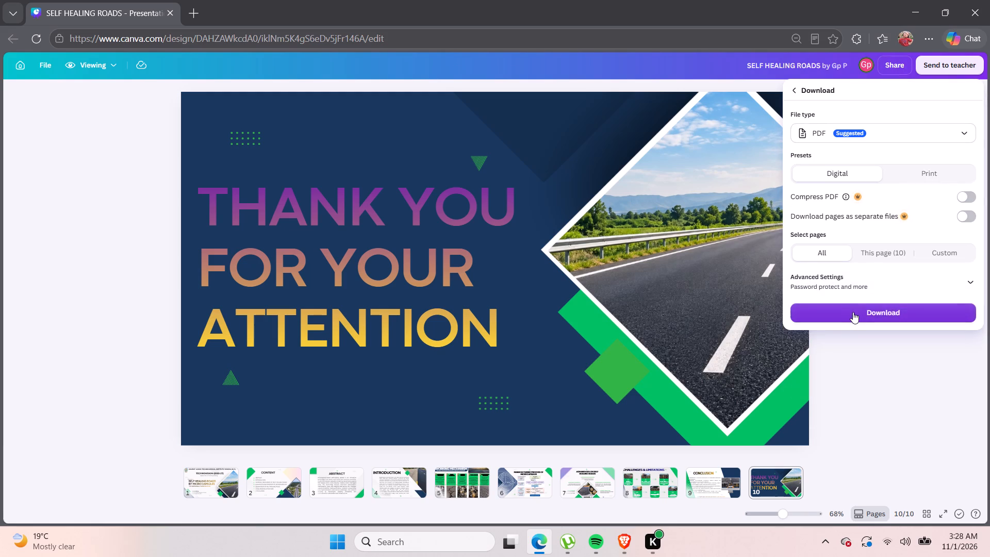
pyautogui.click(853, 313)
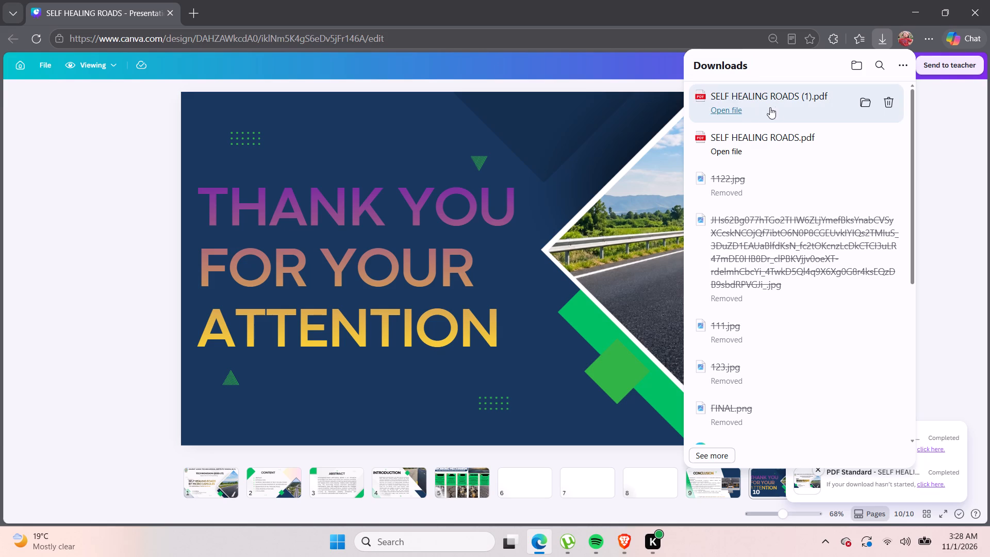
# Open the newly downloaded SELF HEALING ROADS (1).pdf.
pyautogui.click(725, 107)
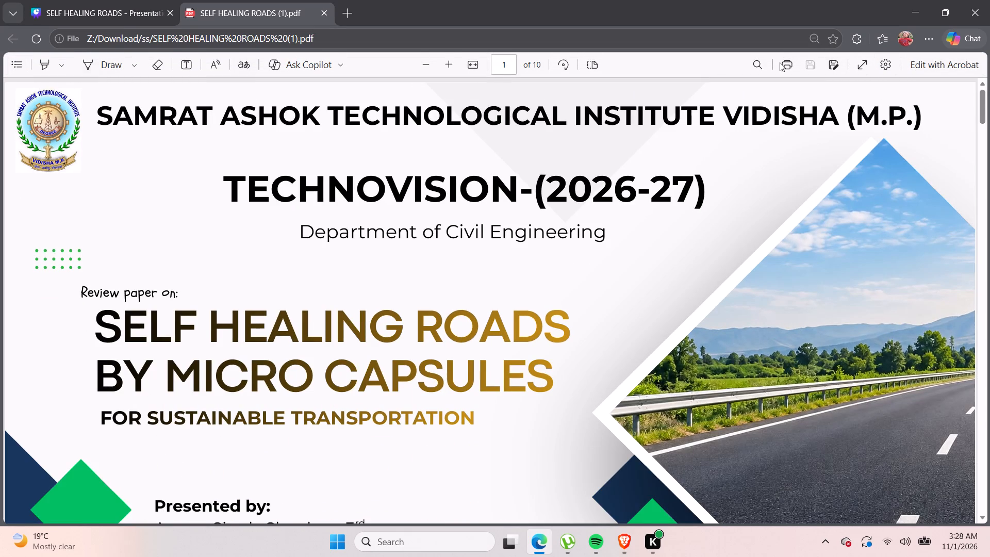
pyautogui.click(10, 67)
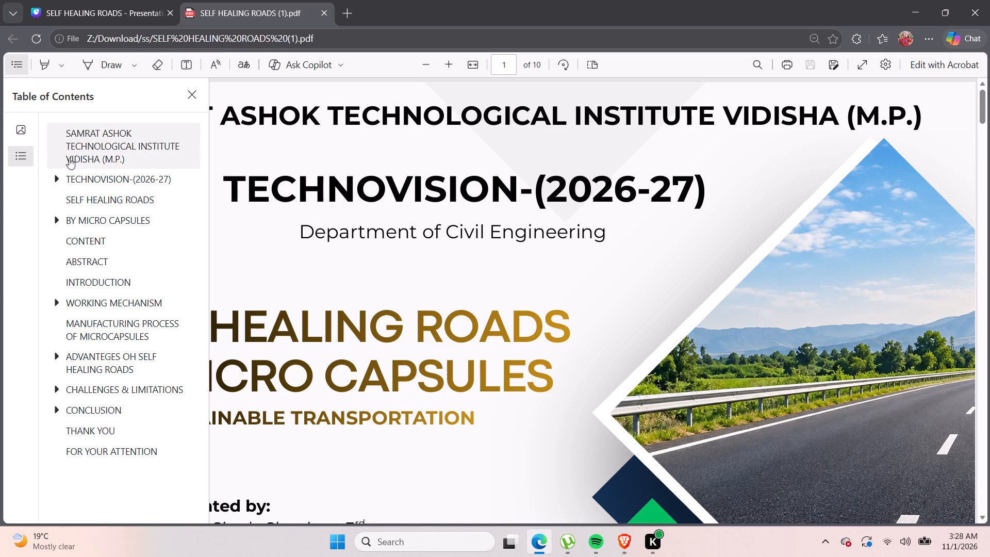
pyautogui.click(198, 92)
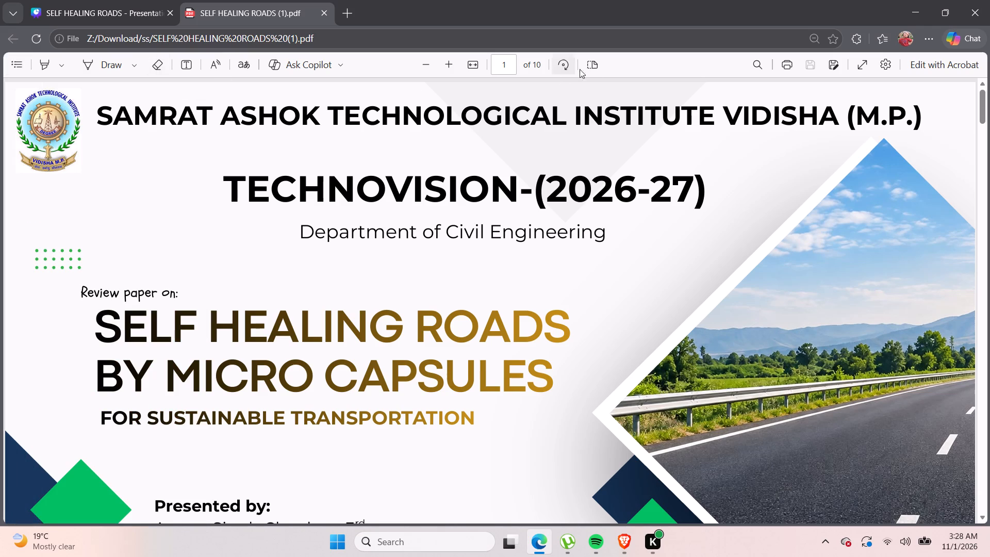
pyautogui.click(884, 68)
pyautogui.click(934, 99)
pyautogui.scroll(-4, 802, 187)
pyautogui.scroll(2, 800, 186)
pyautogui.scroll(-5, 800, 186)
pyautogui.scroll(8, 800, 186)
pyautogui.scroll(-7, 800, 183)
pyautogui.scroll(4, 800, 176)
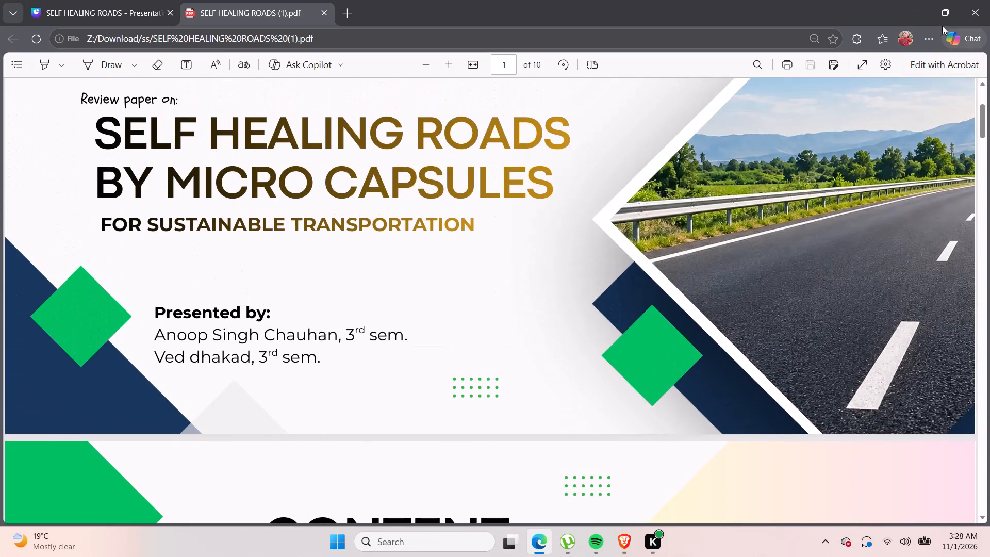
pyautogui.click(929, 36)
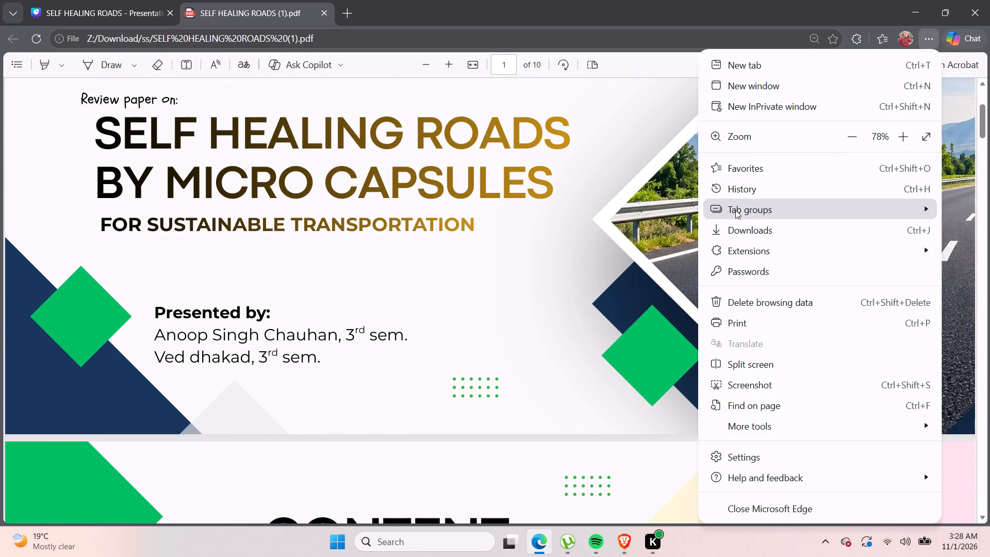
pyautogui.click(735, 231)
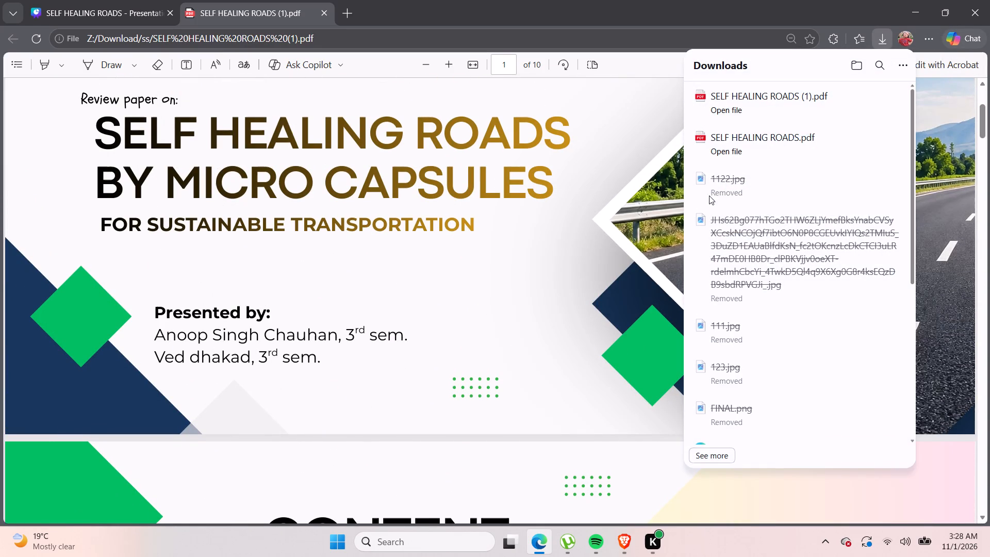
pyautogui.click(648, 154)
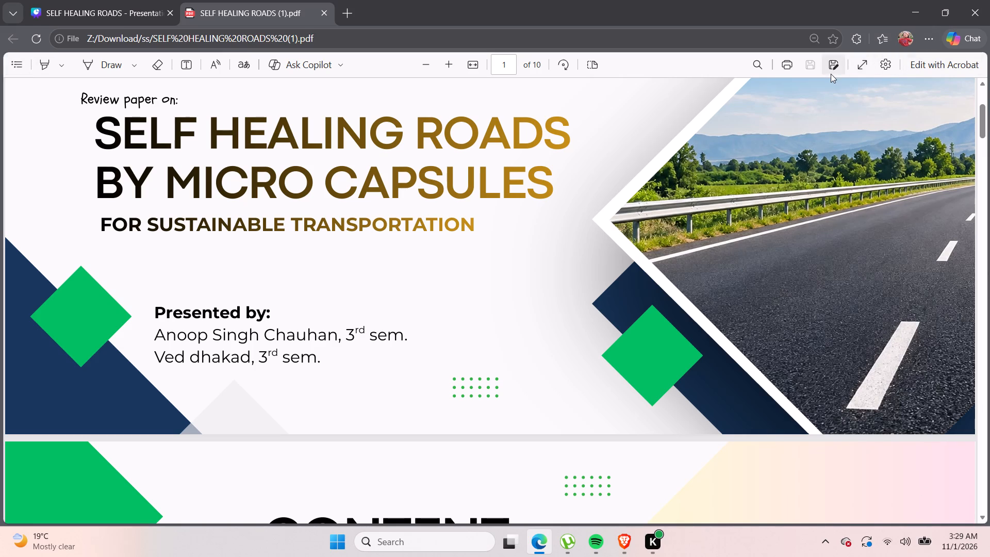
# Bring up the print preview of the PDF and examine its pages through to the end of the presentation.
pyautogui.click(787, 67)
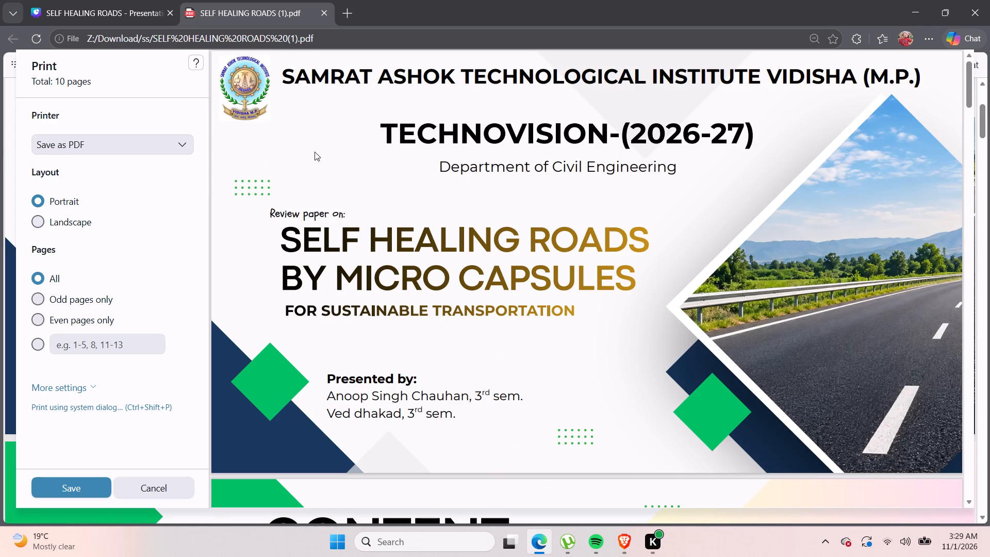
pyautogui.scroll(-18, 264, 201)
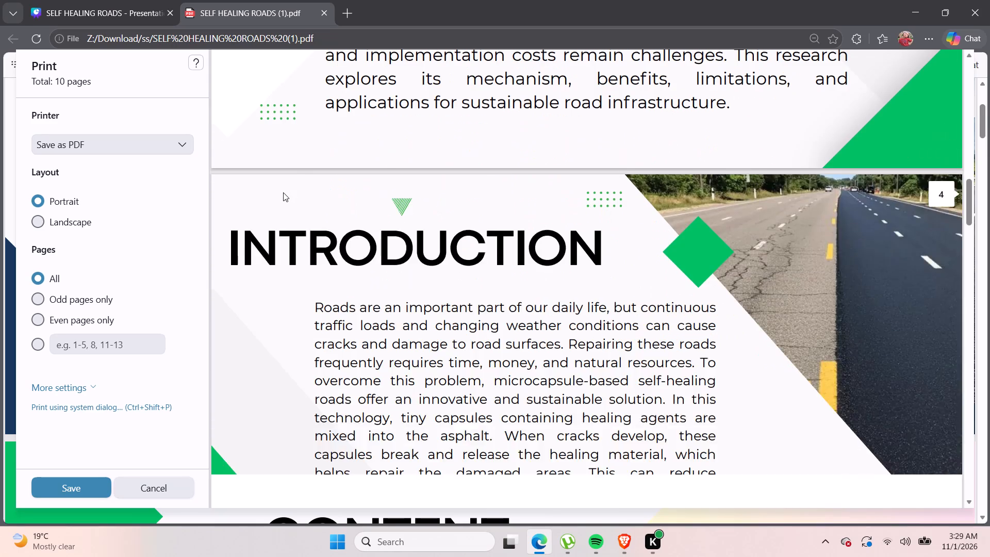
pyautogui.scroll(-5, 283, 192)
pyautogui.scroll(6, 283, 192)
pyautogui.scroll(-13, 283, 192)
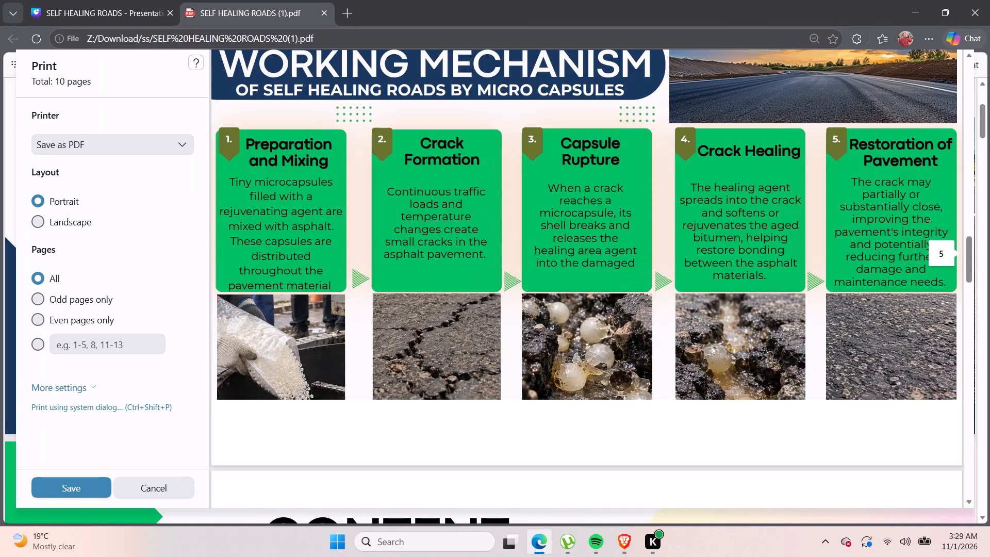
pyautogui.scroll(-15, 277, 187)
pyautogui.scroll(-10, 277, 187)
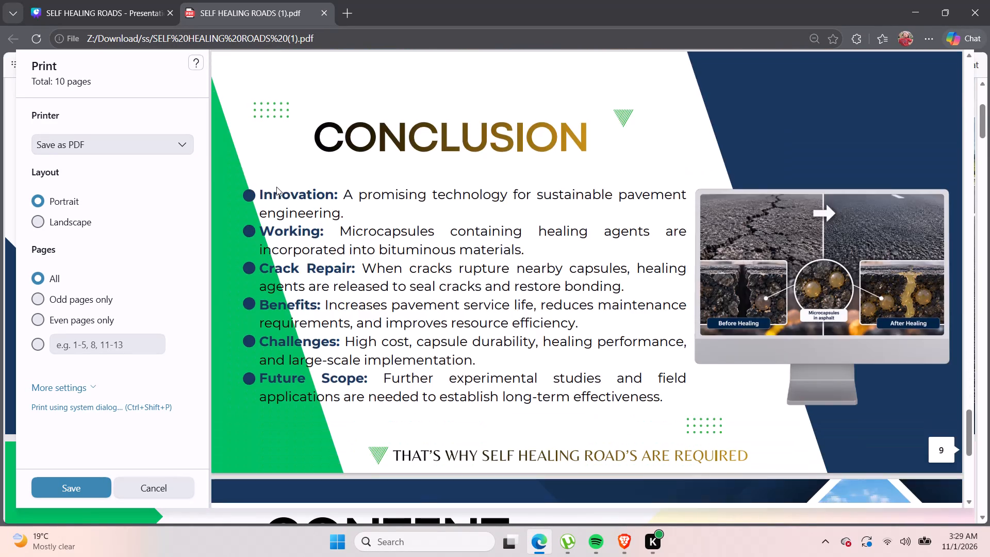
pyautogui.scroll(-12, 276, 187)
pyautogui.scroll(8, 273, 184)
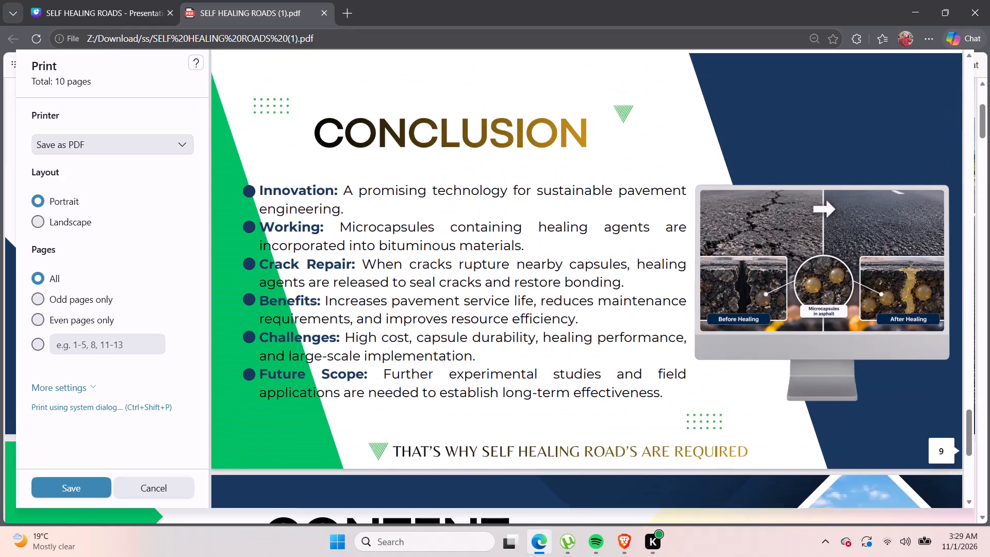
pyautogui.scroll(17, 269, 181)
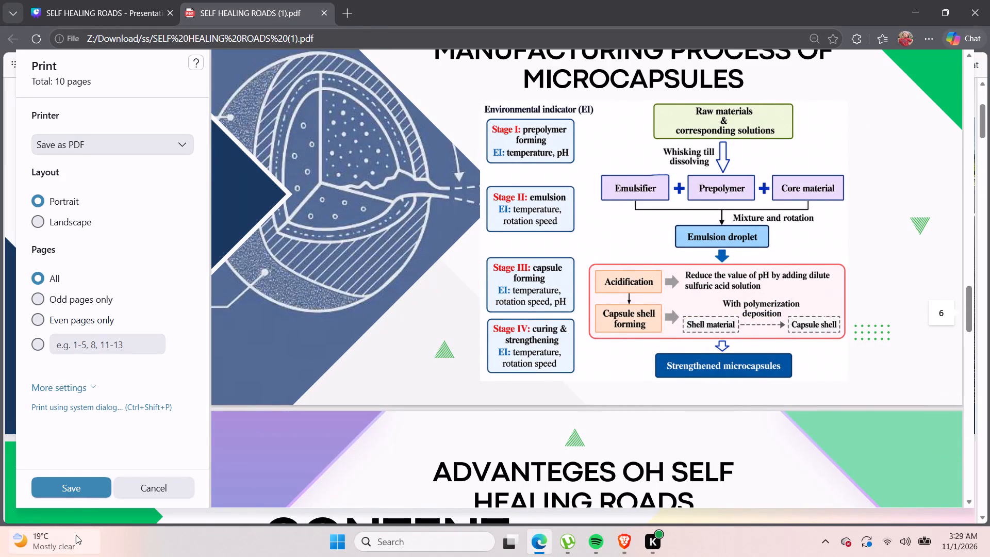
# Save all pages in portrait layout as a PDF named SELF HEALING ROADS (1) in the Desktop folder.
pyautogui.click(80, 488)
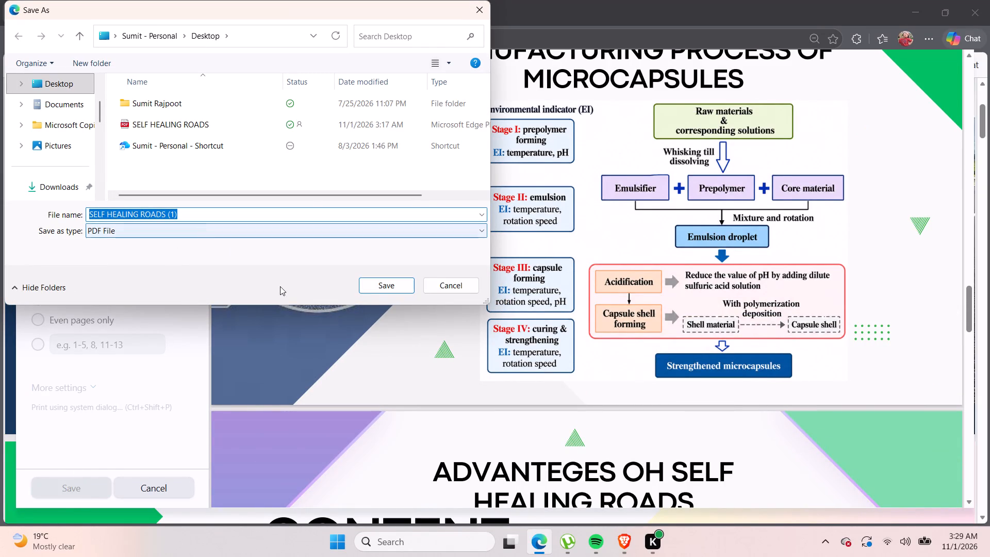
pyautogui.click(378, 286)
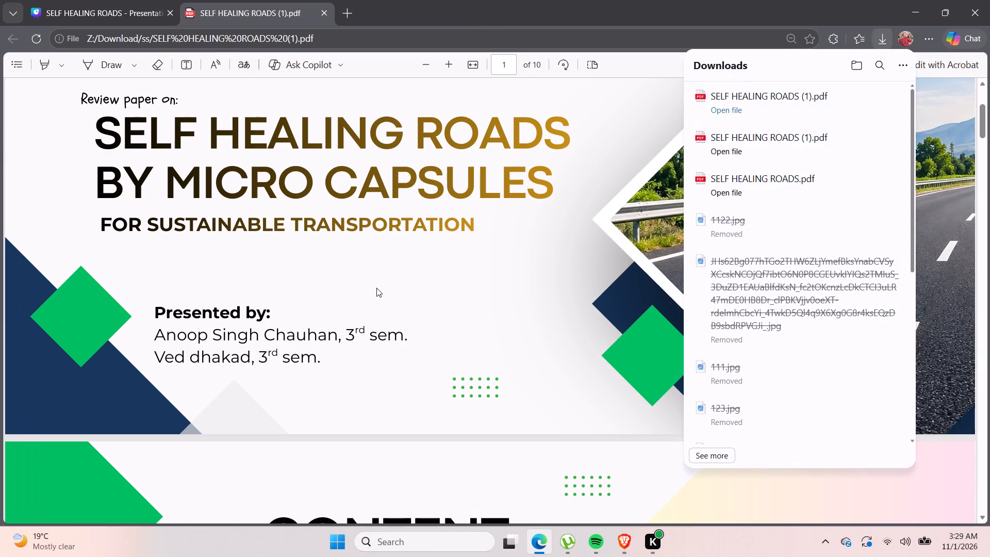
# Shrink the browser window to uncover the desktop and open the SELF HEALING ROADS PDF saved there.
pyautogui.click(948, 14)
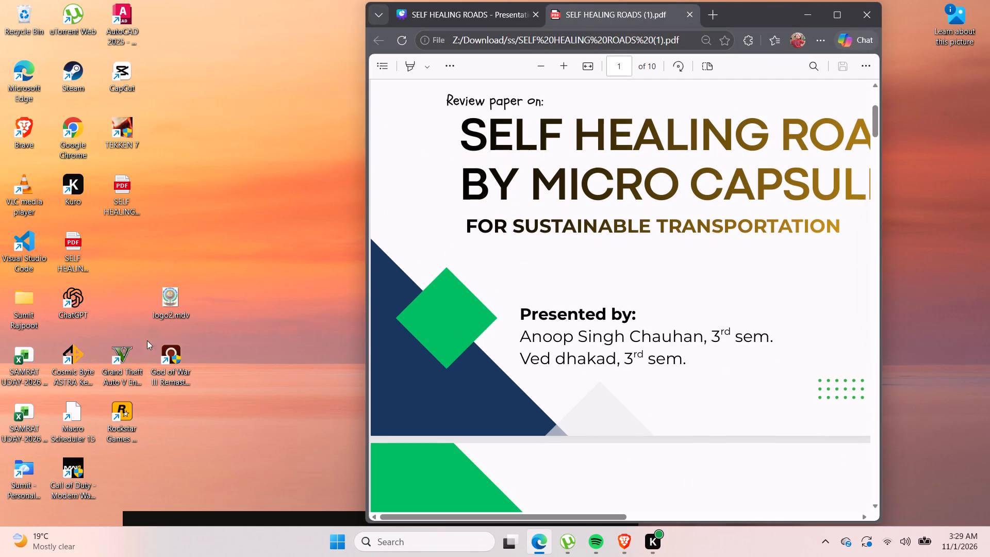
pyautogui.doubleClick(129, 208)
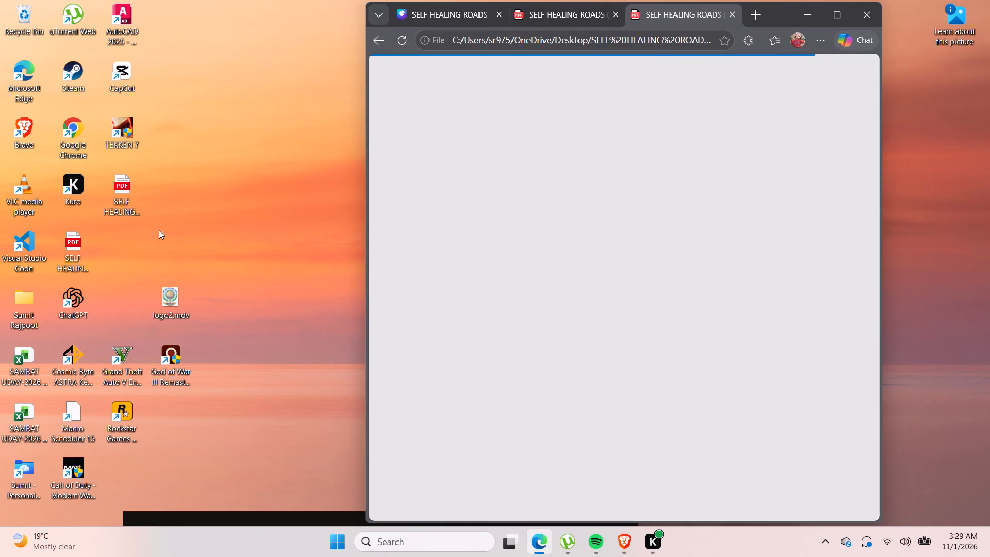